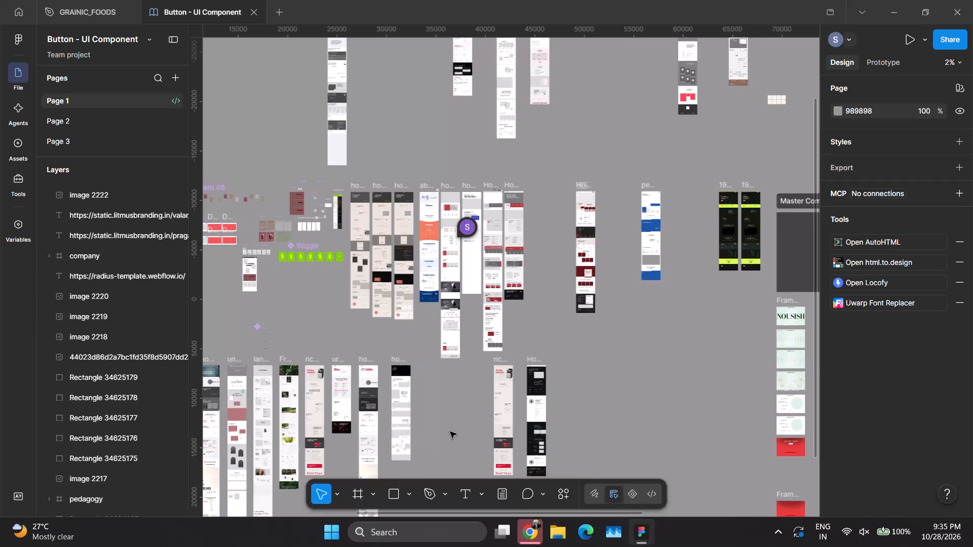
Look over the page designs on Page 1 of the Button - UI Component file.
{"action": "scroll", "coordinate": [702, 138], "scroll_direction": "left", "scroll_amount": 6}
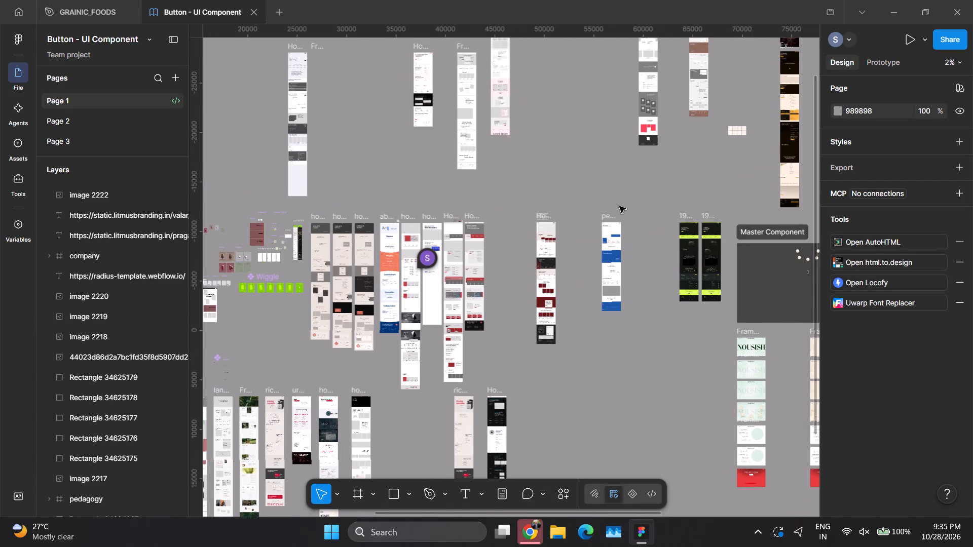
{"action": "scroll", "coordinate": [570, 263], "scroll_direction": "left", "scroll_amount": 8}
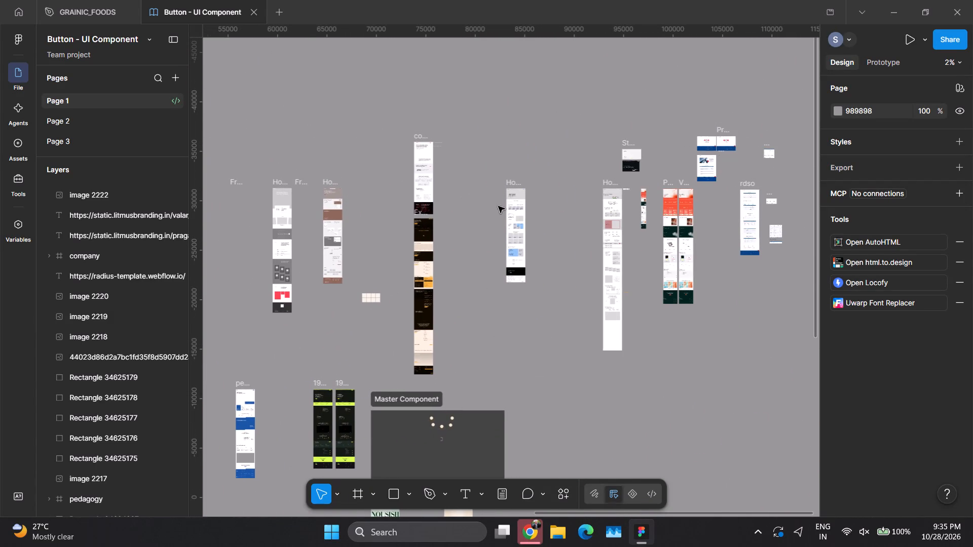
{"action": "scroll", "coordinate": [450, 219], "scroll_direction": "right", "scroll_amount": 4}
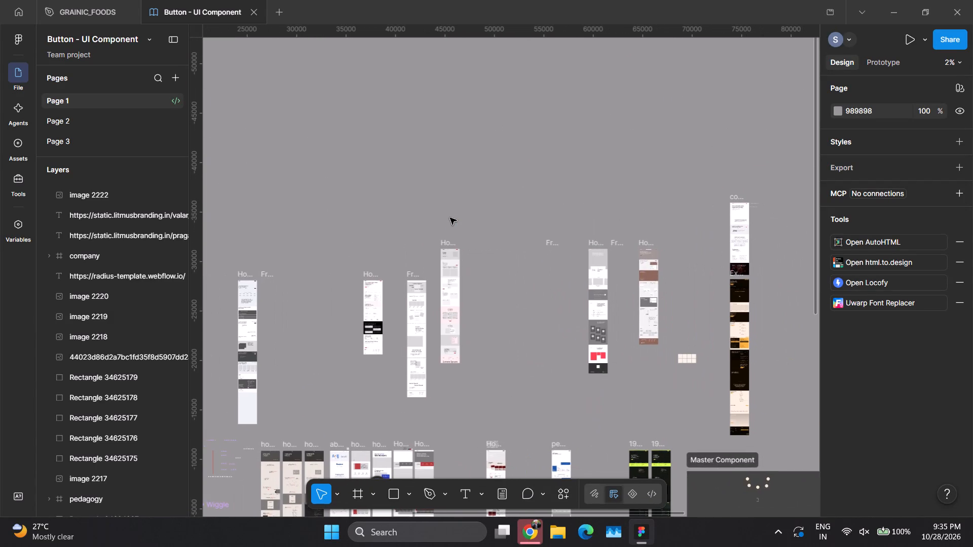
{"action": "scroll", "coordinate": [673, 264], "scroll_direction": "left", "scroll_amount": 1}
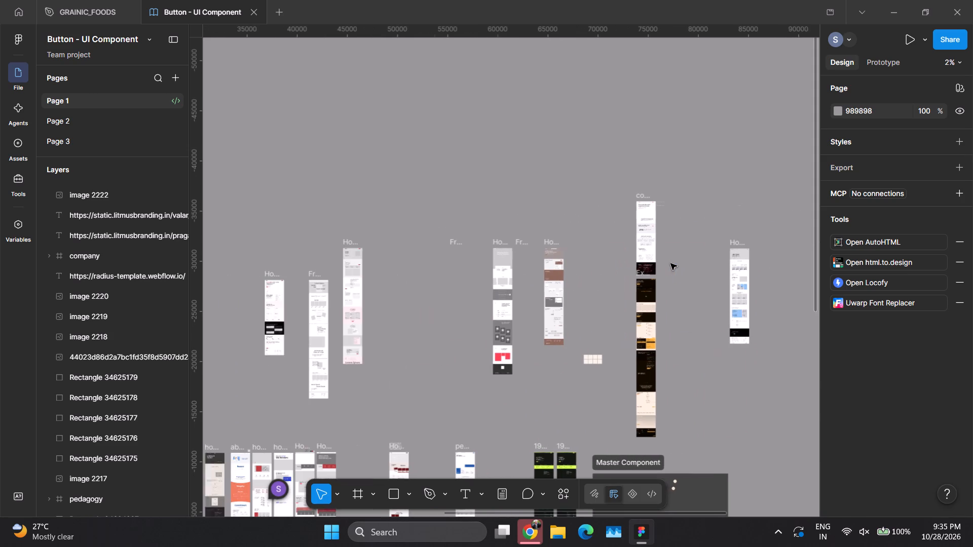
{"action": "scroll", "coordinate": [670, 263], "scroll_direction": "left", "scroll_amount": 1}
{"action": "left_click", "coordinate": [644, 538]}
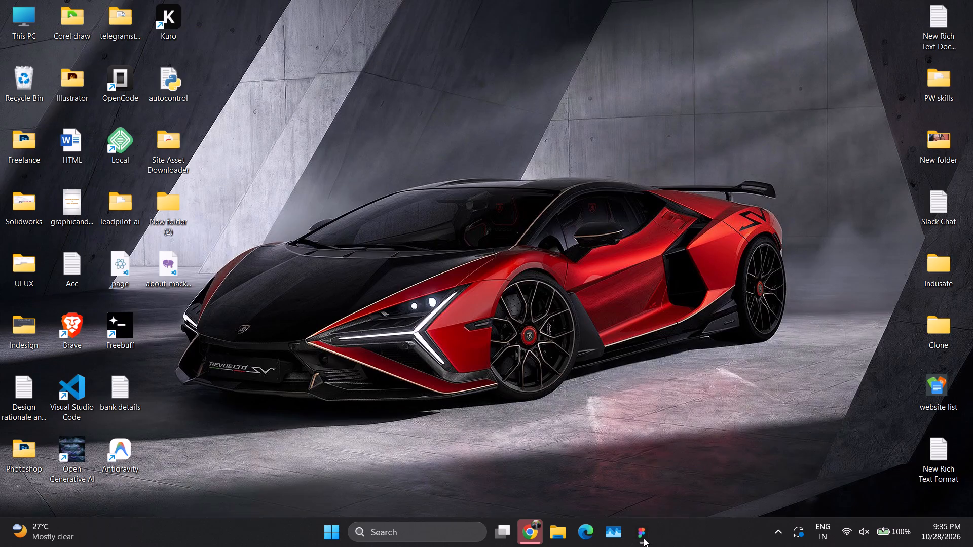
{"action": "left_click", "coordinate": [644, 538]}
Switch to Chrome and close the Claude page.
{"action": "left_click", "coordinate": [534, 528]}
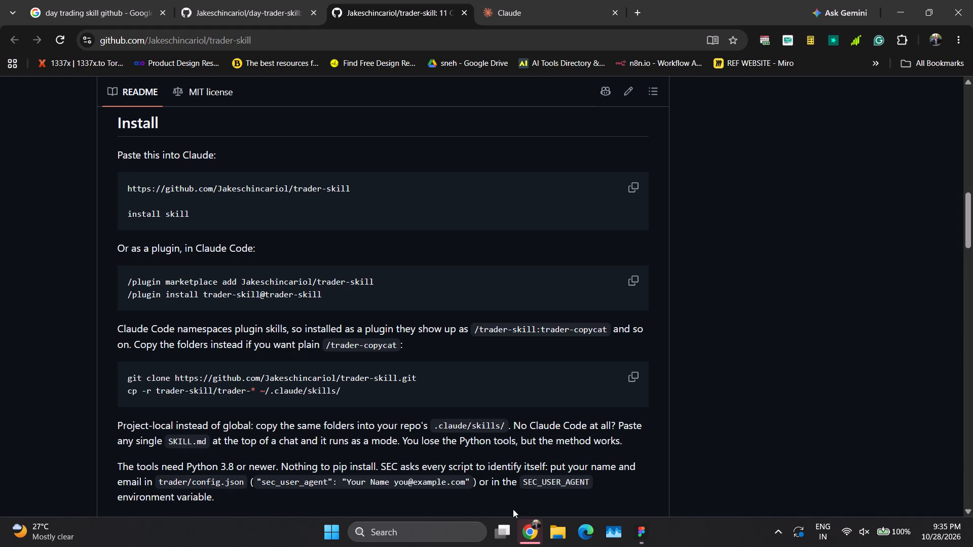
{"action": "left_click", "coordinate": [431, 237]}
{"action": "left_click", "coordinate": [613, 17]}
Return to Figma and look through the Button - UI Component page designs for a timeline section to reuse.
{"action": "left_click", "coordinate": [646, 546]}
{"action": "left_click", "coordinate": [646, 148]}
{"action": "scroll", "coordinate": [766, 353], "scroll_direction": "left", "scroll_amount": 1}
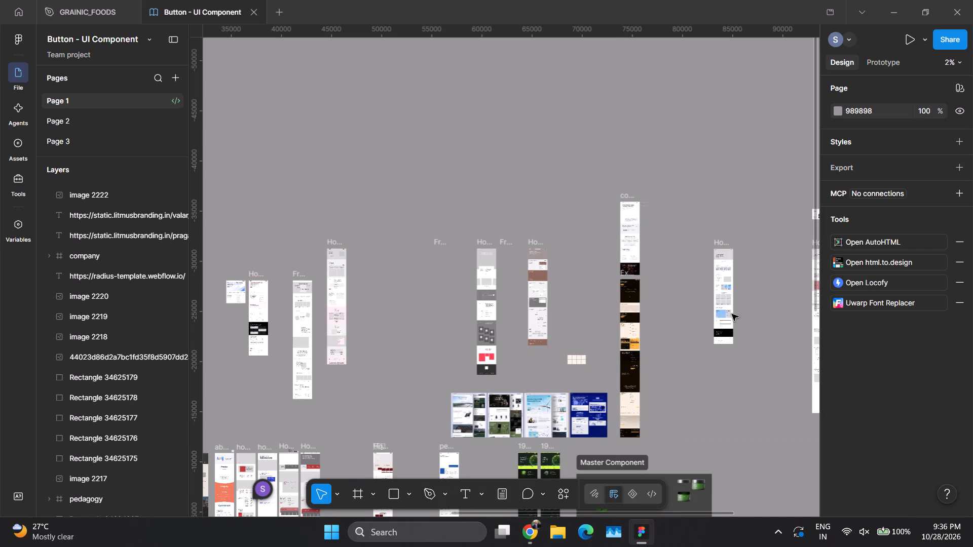
{"action": "scroll", "coordinate": [732, 314], "scroll_direction": "left", "scroll_amount": 2}
{"action": "scroll", "coordinate": [656, 259], "scroll_direction": "left", "scroll_amount": 1}
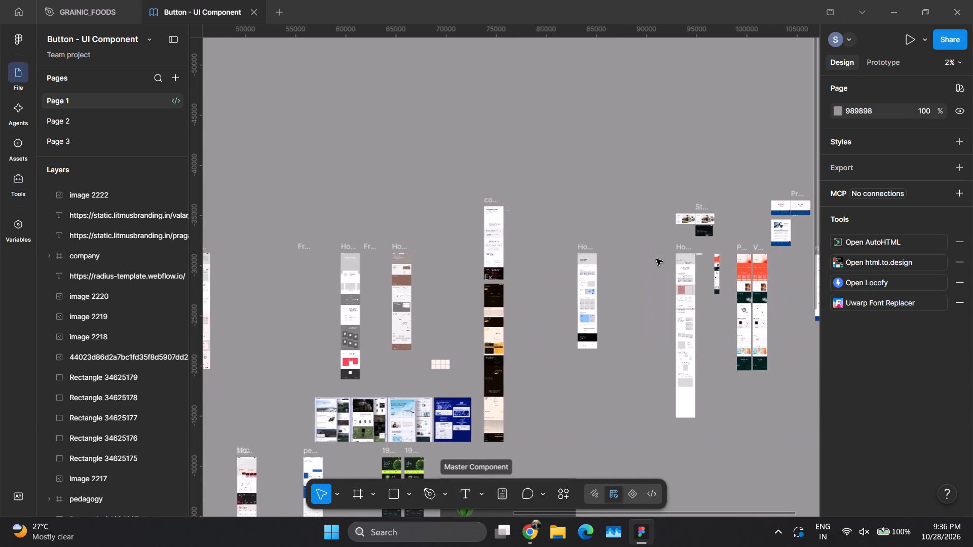
{"action": "scroll", "coordinate": [656, 259], "scroll_direction": "left", "scroll_amount": 1}
{"action": "left_click", "coordinate": [729, 245]}
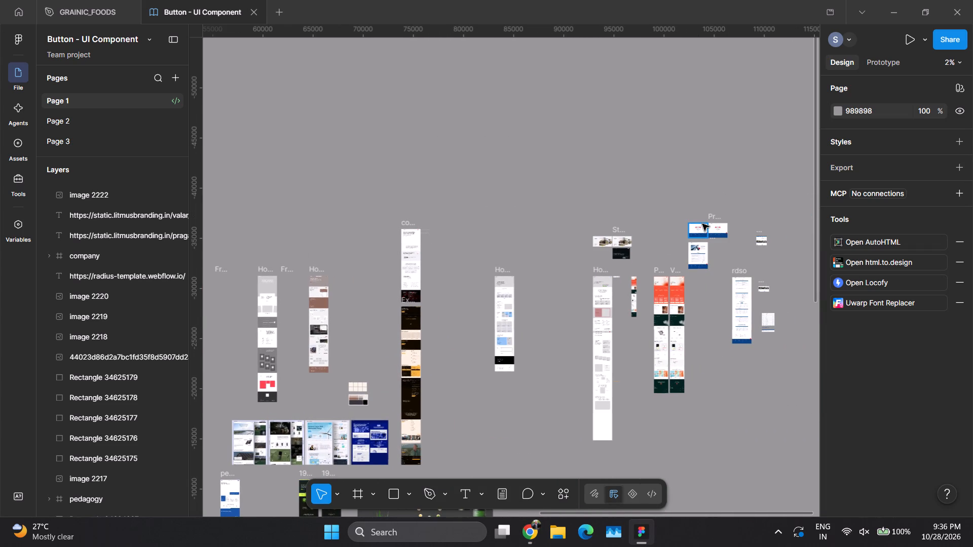
{"action": "left_click", "coordinate": [533, 532]}
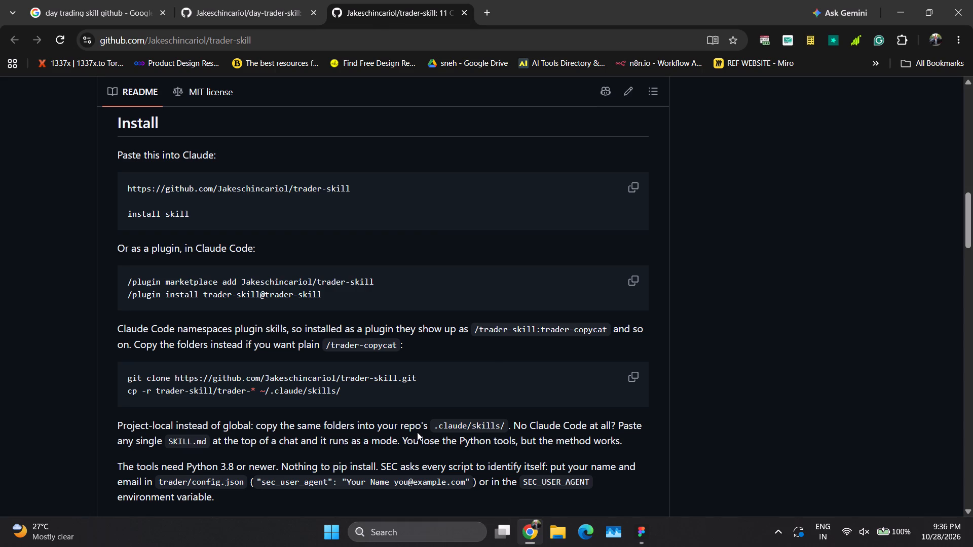
{"action": "key", "text": "alt+Tab"}
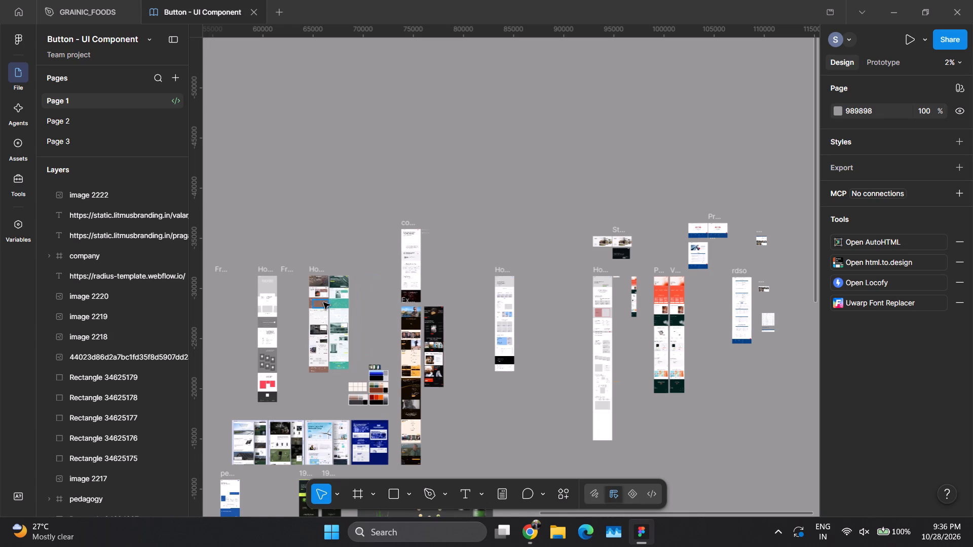
{"action": "left_click", "coordinate": [481, 265]}
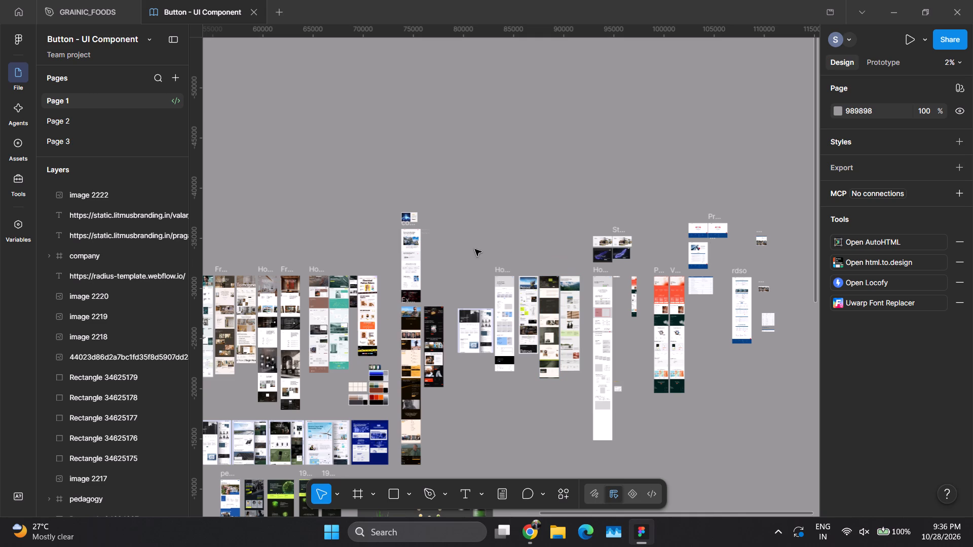
{"action": "scroll", "coordinate": [620, 245], "scroll_direction": "right", "scroll_amount": 1}
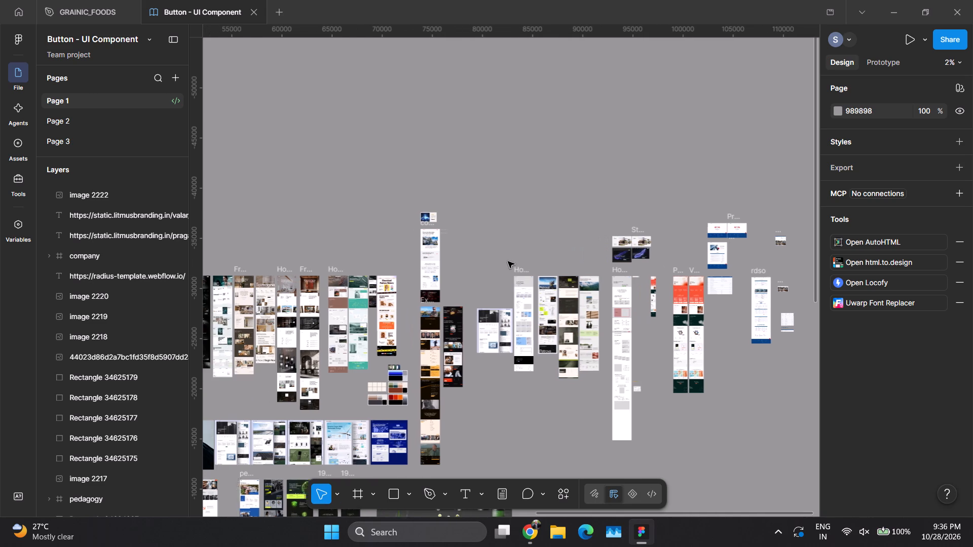
{"action": "scroll", "coordinate": [508, 261], "scroll_direction": "right", "scroll_amount": 1}
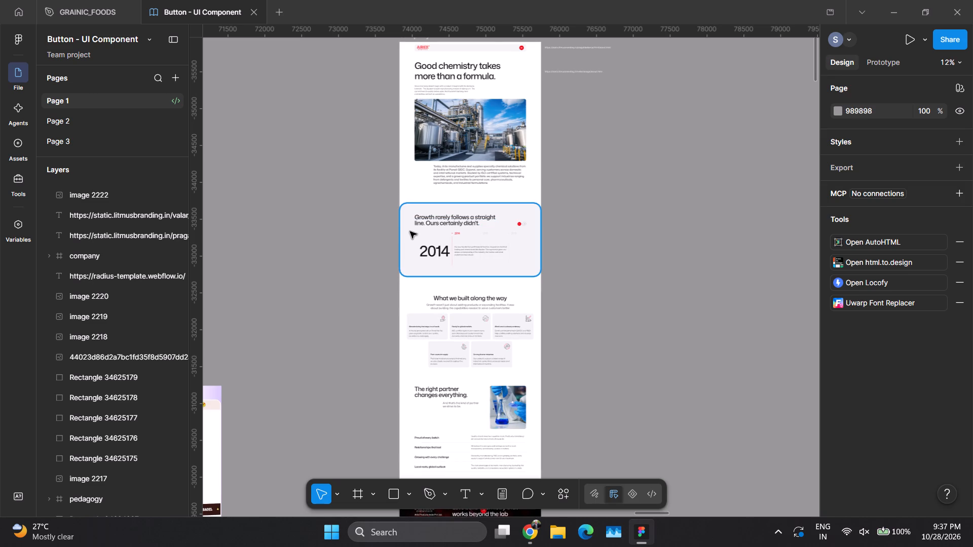
Copy the company frame's "Growth rarely follows a straight line" heading, 2014–2019 timeline and two arrow buttons, without the grey background.
{"action": "left_click_drag", "start_coordinate": [410, 230], "coordinate": [525, 272], "text": "ctrl"}
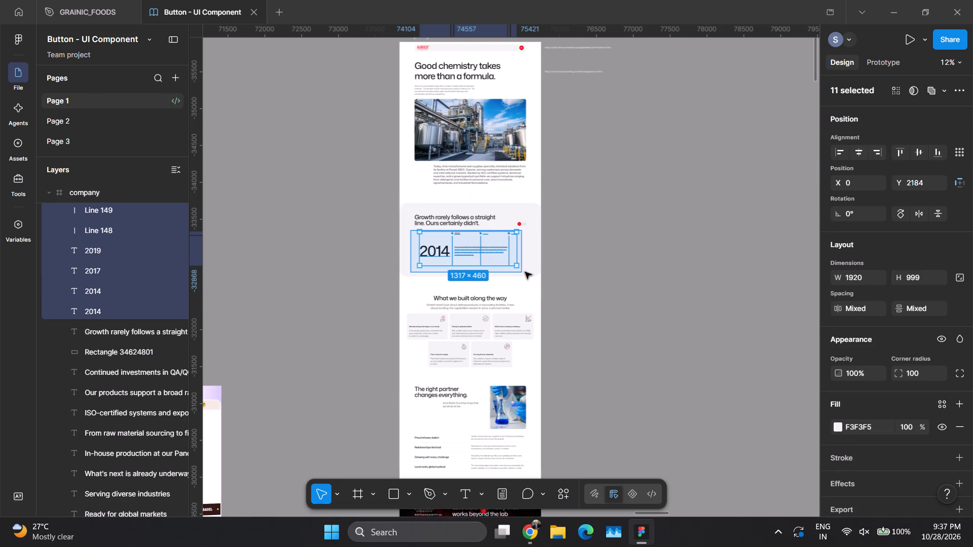
{"action": "left_click_drag", "start_coordinate": [525, 272], "coordinate": [537, 275], "text": "ctrl"}
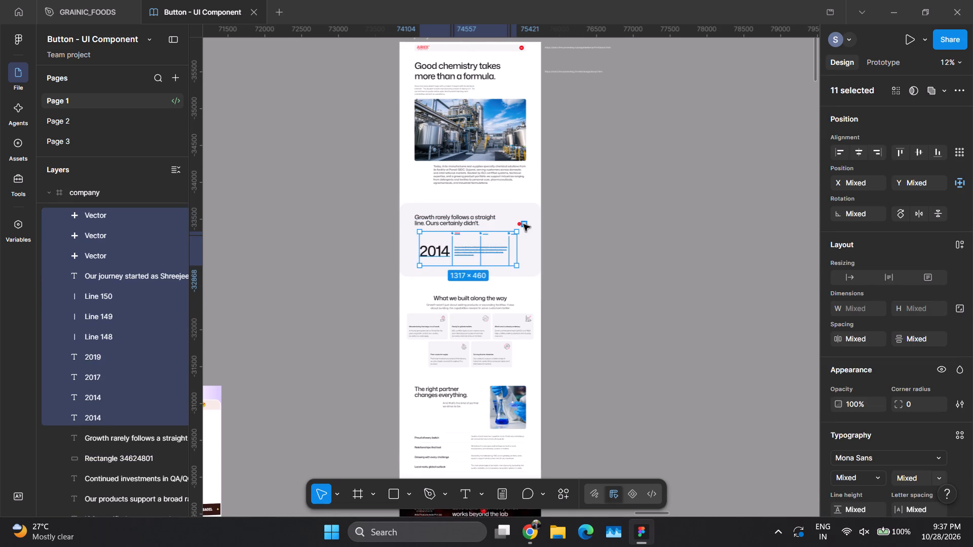
{"action": "scroll", "coordinate": [525, 227], "scroll_direction": "up", "scroll_amount": 11, "text": "ctrl"}
{"action": "scroll", "coordinate": [512, 222], "scroll_direction": "down", "scroll_amount": 1, "text": "ctrl"}
{"action": "scroll", "coordinate": [512, 222], "scroll_direction": "up", "scroll_amount": 3, "text": "ctrl"}
{"action": "scroll", "coordinate": [512, 222], "scroll_direction": "down", "scroll_amount": 1, "text": "ctrl"}
{"action": "scroll", "coordinate": [512, 222], "scroll_direction": "up", "scroll_amount": 1, "text": "ctrl"}
{"action": "scroll", "coordinate": [512, 222], "scroll_direction": "down", "scroll_amount": 1, "text": "ctrl"}
{"action": "scroll", "coordinate": [512, 222], "scroll_direction": "up", "scroll_amount": 1, "text": "ctrl"}
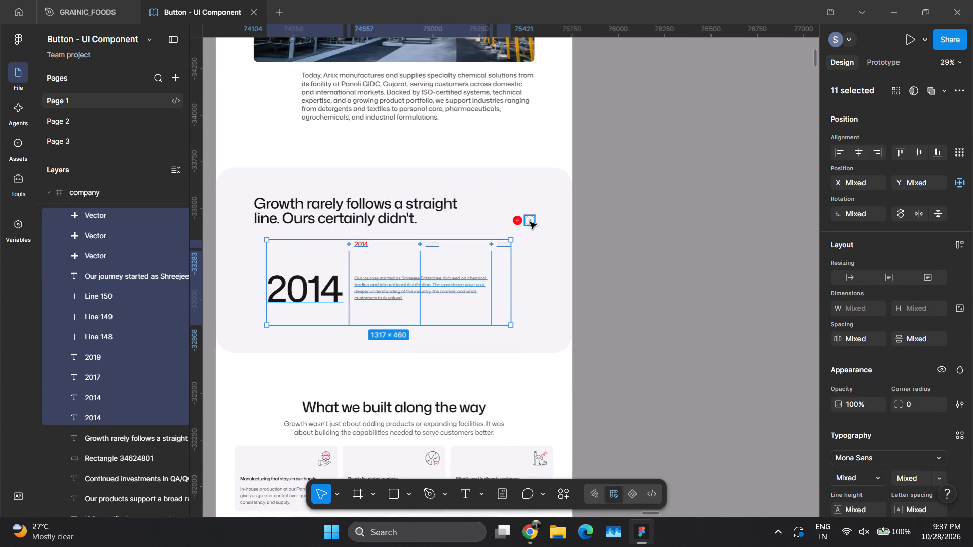
{"action": "left_click", "coordinate": [530, 222], "text": "shift"}
{"action": "left_click", "coordinate": [516, 221], "text": "shift"}
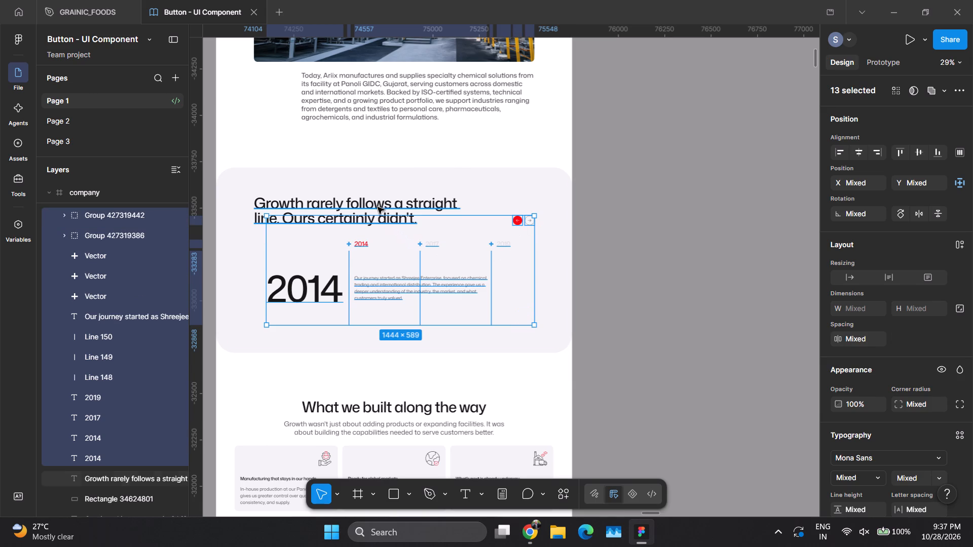
{"action": "left_click", "coordinate": [378, 207], "text": "shift"}
{"action": "key", "text": "ctrl+c"}
{"action": "key", "text": "ctrl+c"}
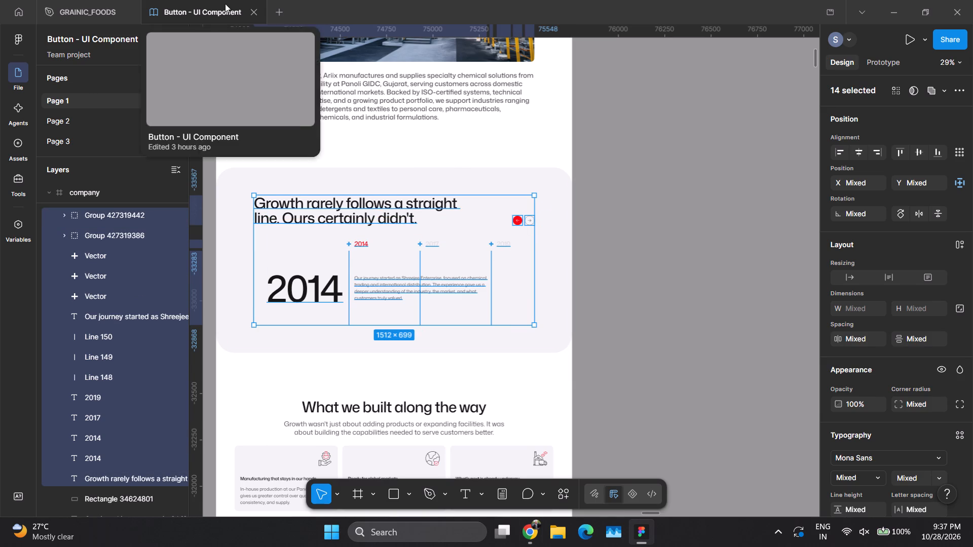
Paste the timeline into the GRAINIC_FOODS file and place it in the about frame beneath the "62 Years. One Steady Line." text.
{"action": "left_click", "coordinate": [114, 3]}
{"action": "key", "text": "ctrl+v"}
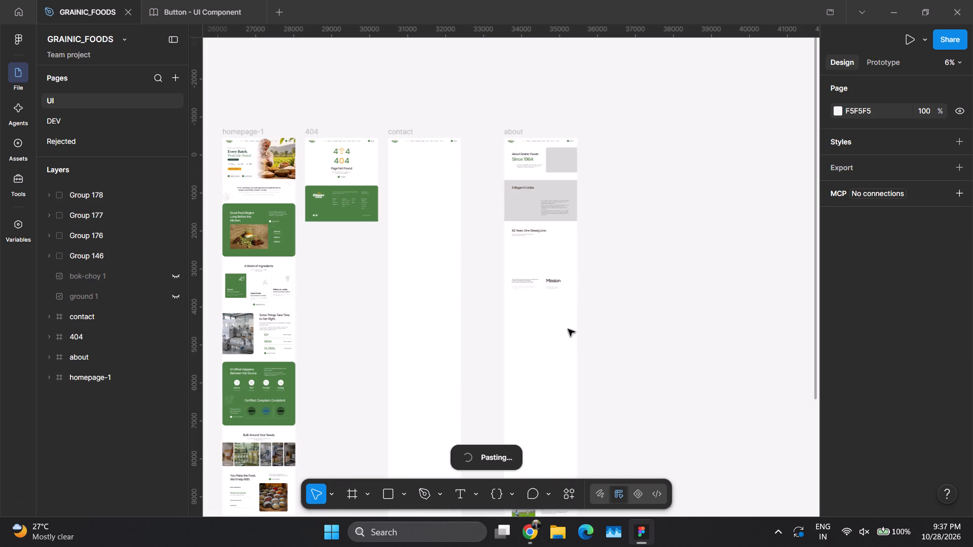
{"action": "scroll", "coordinate": [554, 245], "scroll_direction": "up", "scroll_amount": 5, "text": "ctrl"}
{"action": "scroll", "coordinate": [544, 238], "scroll_direction": "down", "scroll_amount": 2, "text": "ctrl"}
{"action": "scroll", "coordinate": [543, 238], "scroll_direction": "up", "scroll_amount": 3, "text": "ctrl"}
{"action": "scroll", "coordinate": [550, 244], "scroll_direction": "down", "scroll_amount": 4, "text": "ctrl"}
{"action": "scroll", "coordinate": [550, 244], "scroll_direction": "up", "scroll_amount": 3, "text": "ctrl"}
{"action": "scroll", "coordinate": [550, 244], "scroll_direction": "down", "scroll_amount": 1, "text": "ctrl"}
{"action": "scroll", "coordinate": [550, 244], "scroll_direction": "up", "scroll_amount": 2, "text": "ctrl"}
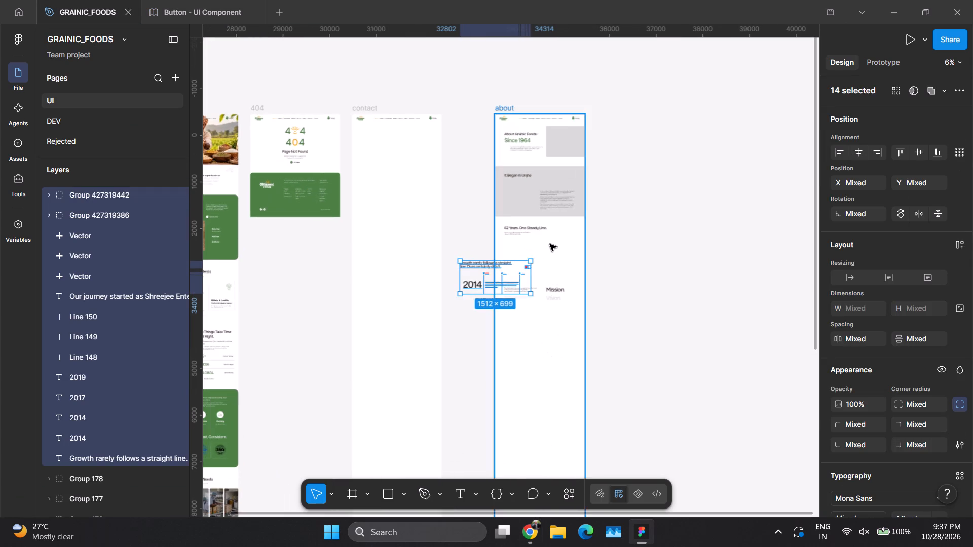
{"action": "scroll", "coordinate": [550, 244], "scroll_direction": "up", "scroll_amount": 6, "text": "ctrl"}
{"action": "scroll", "coordinate": [550, 244], "scroll_direction": "down", "scroll_amount": 1, "text": "ctrl"}
{"action": "scroll", "coordinate": [550, 244], "scroll_direction": "up", "scroll_amount": 4, "text": "ctrl"}
{"action": "scroll", "coordinate": [550, 244], "scroll_direction": "down", "scroll_amount": 5, "text": "ctrl"}
{"action": "scroll", "coordinate": [550, 244], "scroll_direction": "up", "scroll_amount": 1, "text": "ctrl"}
{"action": "left_click_drag", "start_coordinate": [475, 293], "coordinate": [529, 275]}
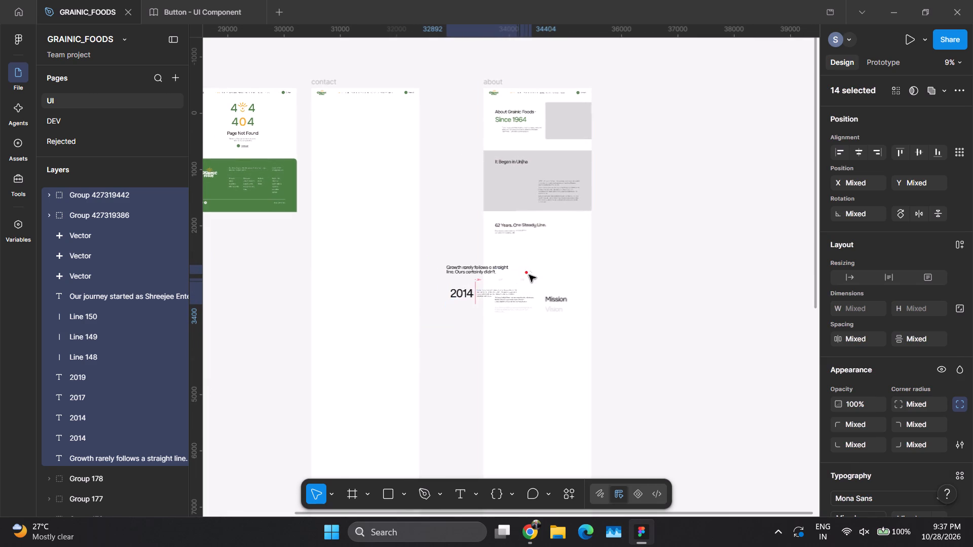
{"action": "left_click_drag", "start_coordinate": [529, 275], "coordinate": [533, 268]}
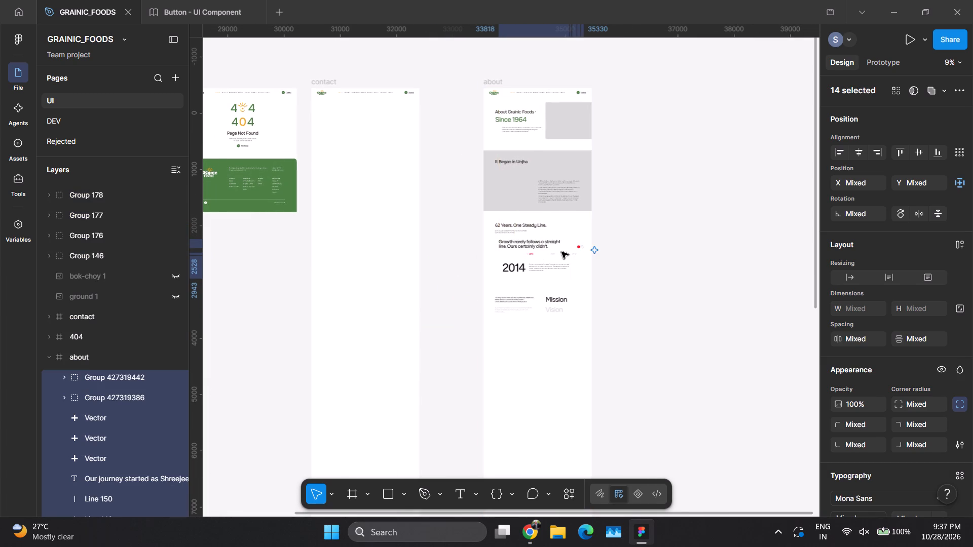
{"action": "left_click_drag", "start_coordinate": [531, 307], "coordinate": [529, 305]}
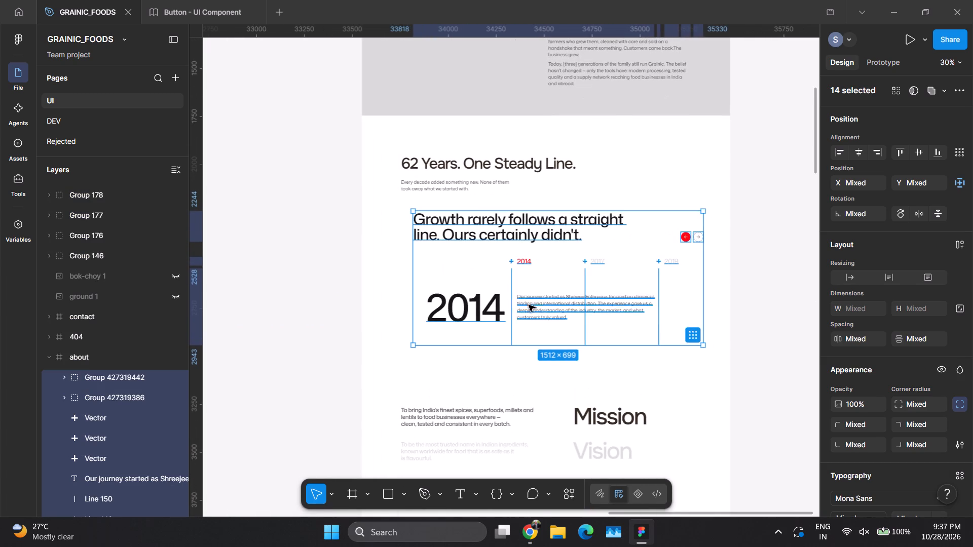
{"action": "left_click_drag", "start_coordinate": [529, 305], "coordinate": [518, 295]}
{"action": "left_click", "coordinate": [746, 250]}
Delete the pasted "Growth rarely follows a straight line. Ours certainly didn't." heading from the about frame.
{"action": "left_click", "coordinate": [523, 210]}
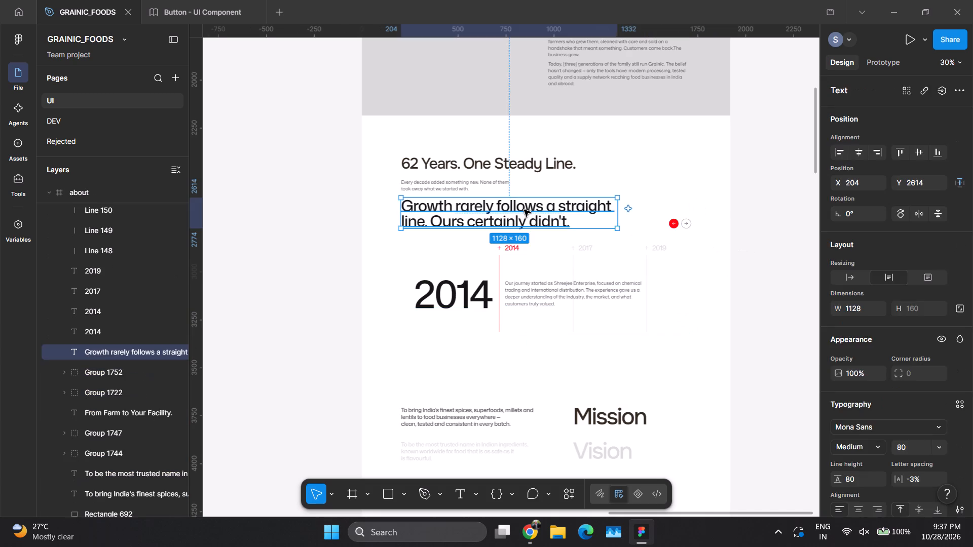
{"action": "key", "text": "Delete"}
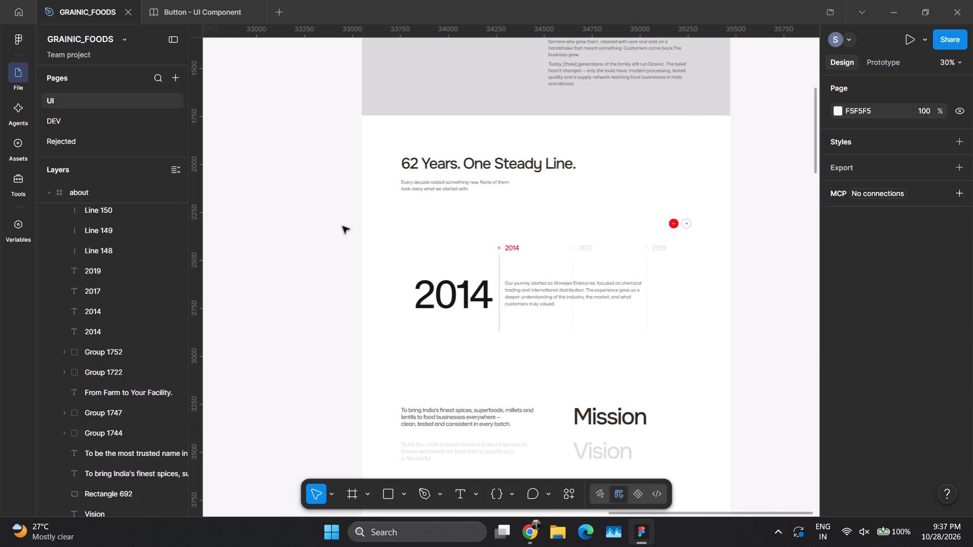
Move the remaining timeline elements and arrow buttons up together, bringing the arrows beside the section's "Every decade added something new" text.
{"action": "left_click_drag", "start_coordinate": [392, 216], "coordinate": [706, 360], "text": "ctrl"}
{"action": "left_click_drag", "start_coordinate": [606, 284], "coordinate": [606, 253]}
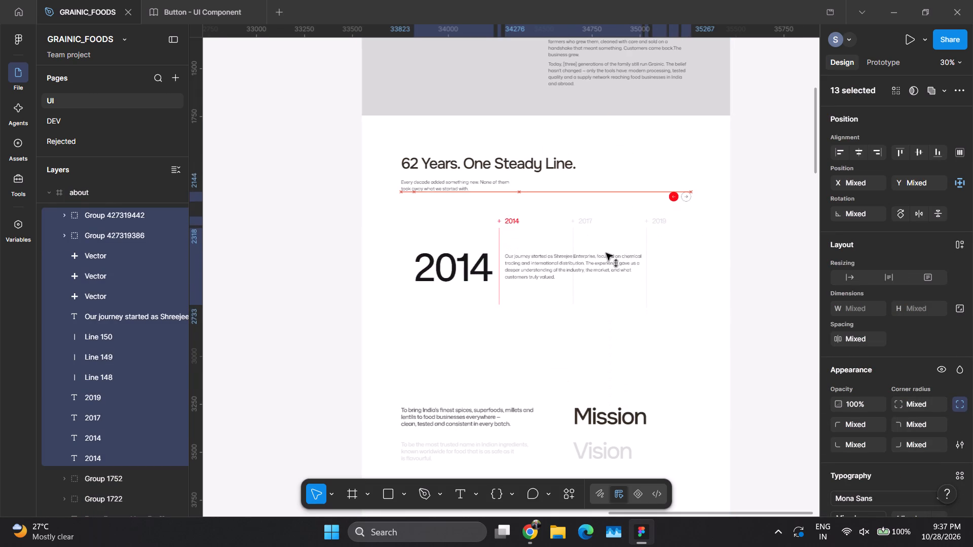
{"action": "left_click_drag", "start_coordinate": [606, 253], "coordinate": [606, 246]}
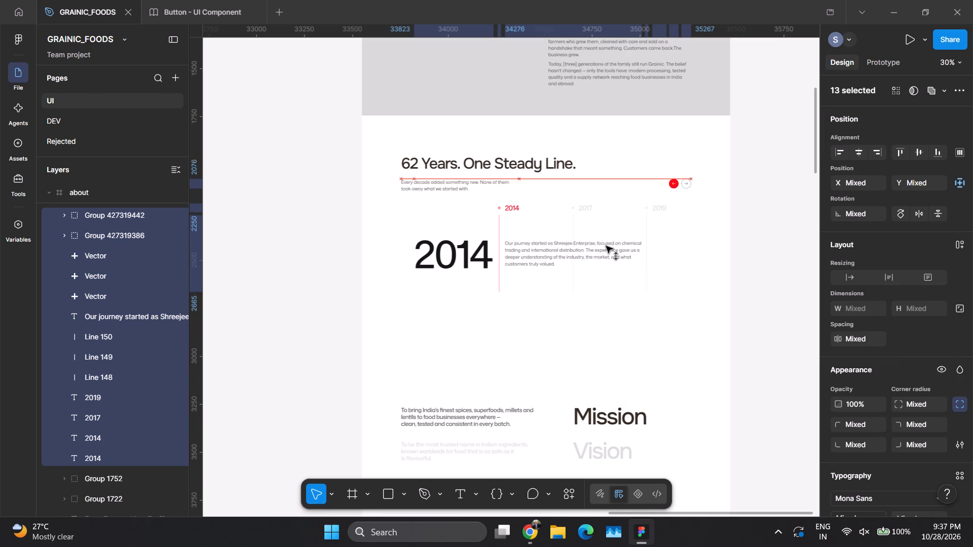
{"action": "left_click_drag", "start_coordinate": [606, 246], "coordinate": [607, 248]}
{"action": "left_click", "coordinate": [785, 222]}
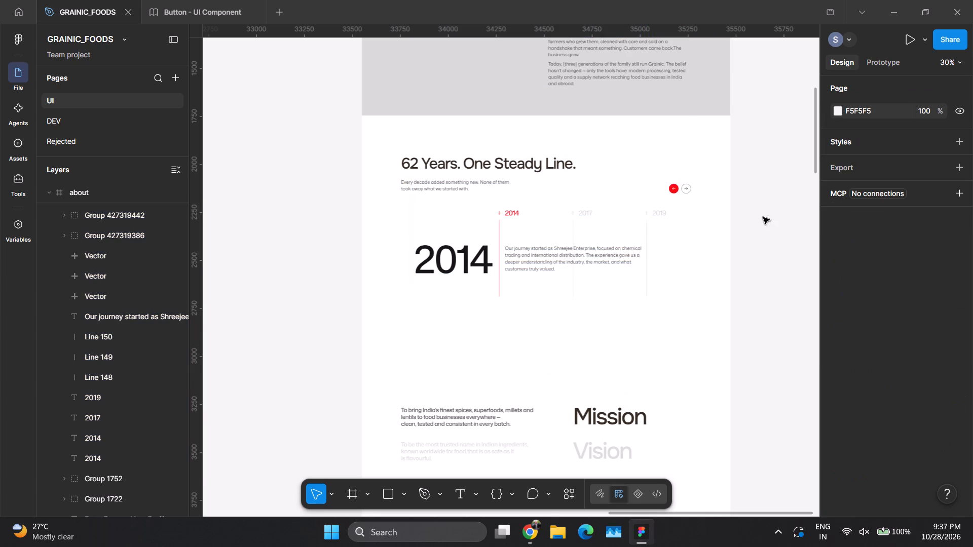
Nudge the two timeline arrow buttons up to Y 2534, roughly centred on the "Every decade added something new" text.
{"action": "scroll", "coordinate": [649, 175], "scroll_direction": "up", "scroll_amount": 5, "text": "ctrl"}
{"action": "left_click_drag", "start_coordinate": [664, 188], "coordinate": [738, 222], "text": "ctrl"}
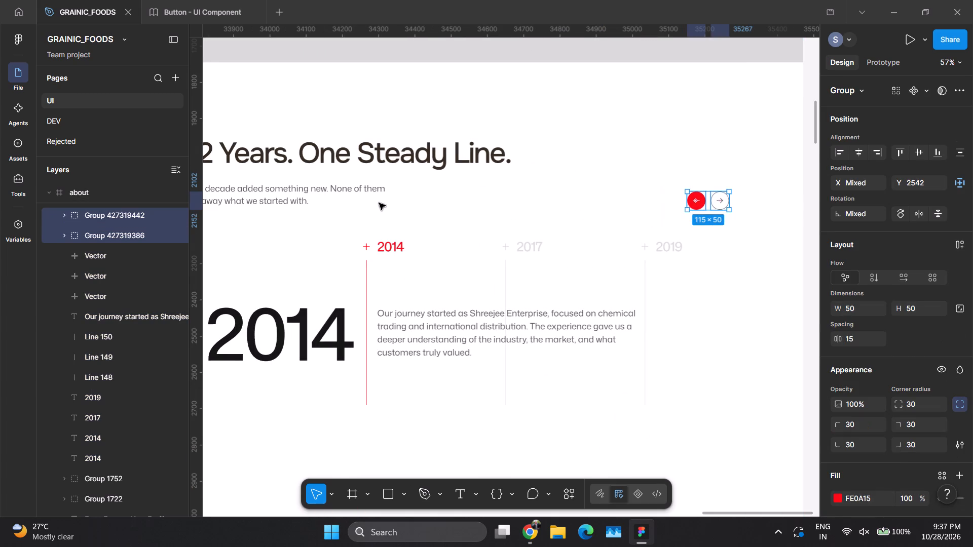
{"action": "key", "text": "alt+shift+Up"}
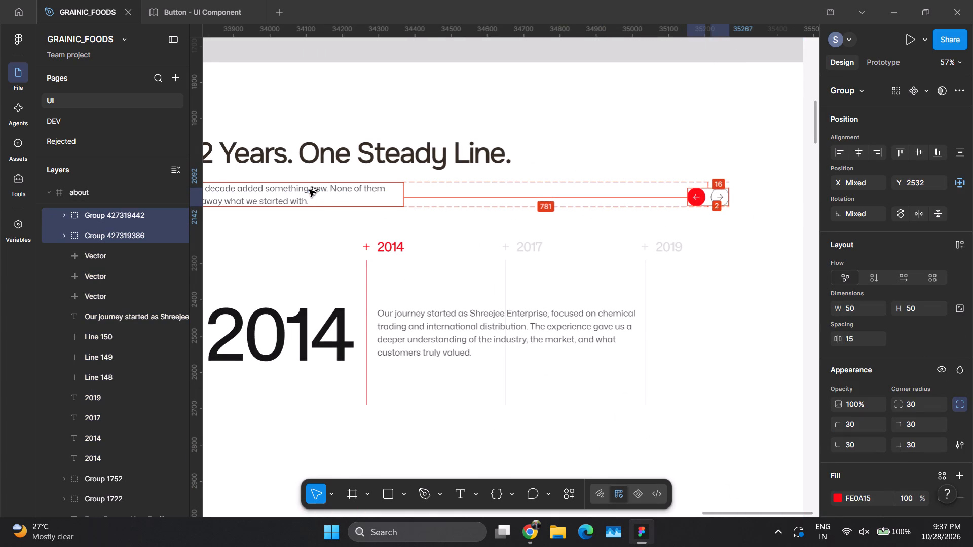
{"action": "key", "text": "alt+shift+Up"}
{"action": "key", "text": "alt+shift+Down"}
{"action": "key", "text": "alt+Down"}
{"action": "key", "text": "alt+Down"}
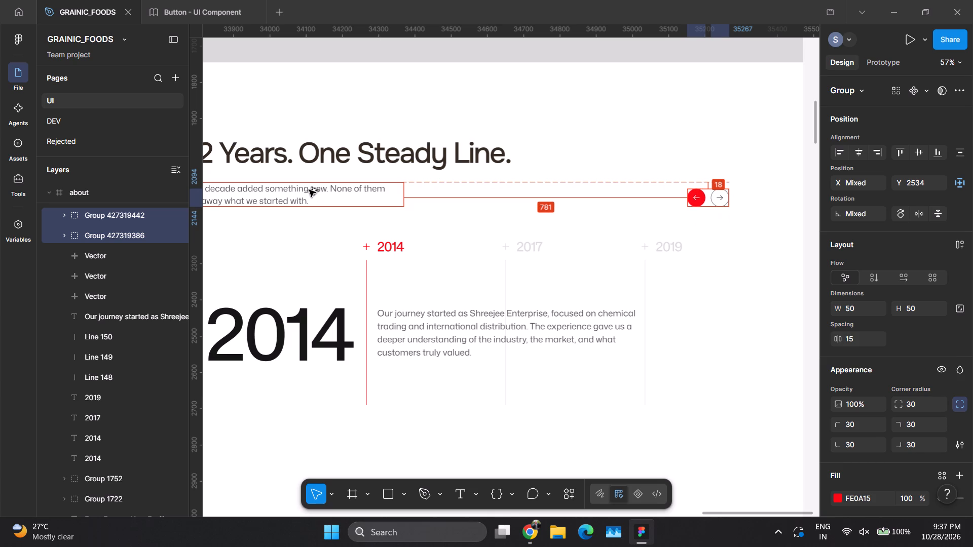
{"action": "left_click", "coordinate": [773, 324]}
Change the fill of the timeline's left-pointing arrow button to the green already used on this page.
{"action": "left_click", "coordinate": [697, 204]}
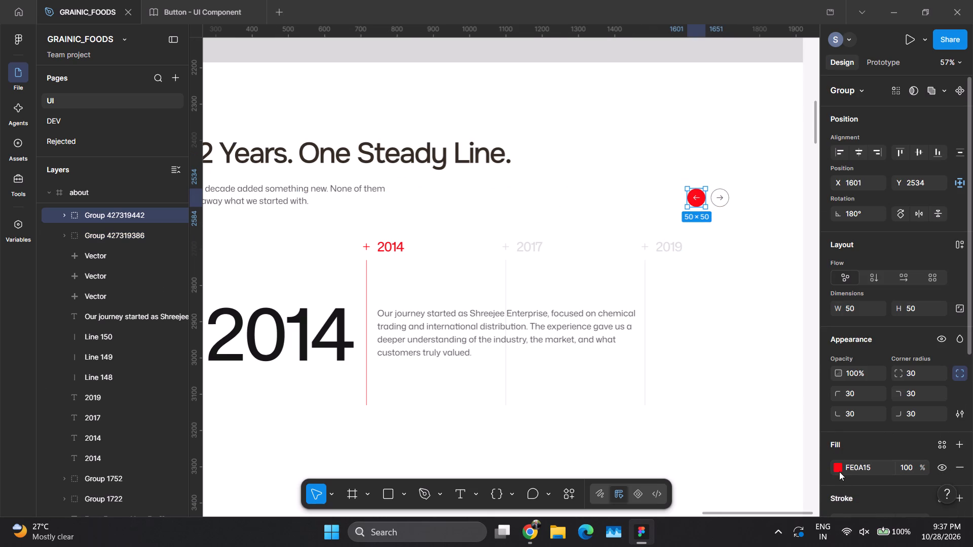
{"action": "left_click", "coordinate": [839, 472]}
{"action": "double_click", "coordinate": [837, 469]}
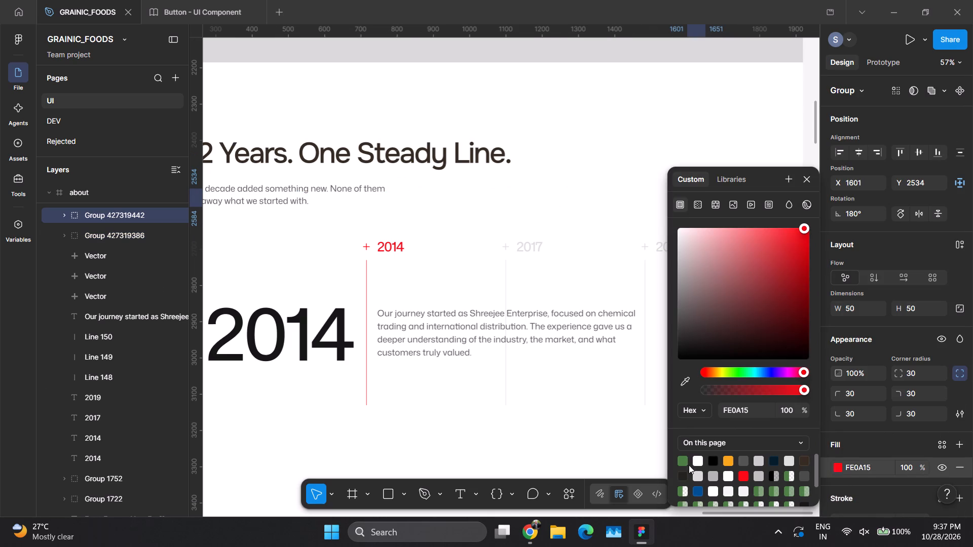
{"action": "left_click", "coordinate": [686, 461]}
{"action": "left_click", "coordinate": [549, 115]}
Show the layout guides over the about frame's timeline section.
{"action": "scroll", "coordinate": [580, 220], "scroll_direction": "right", "scroll_amount": 1}
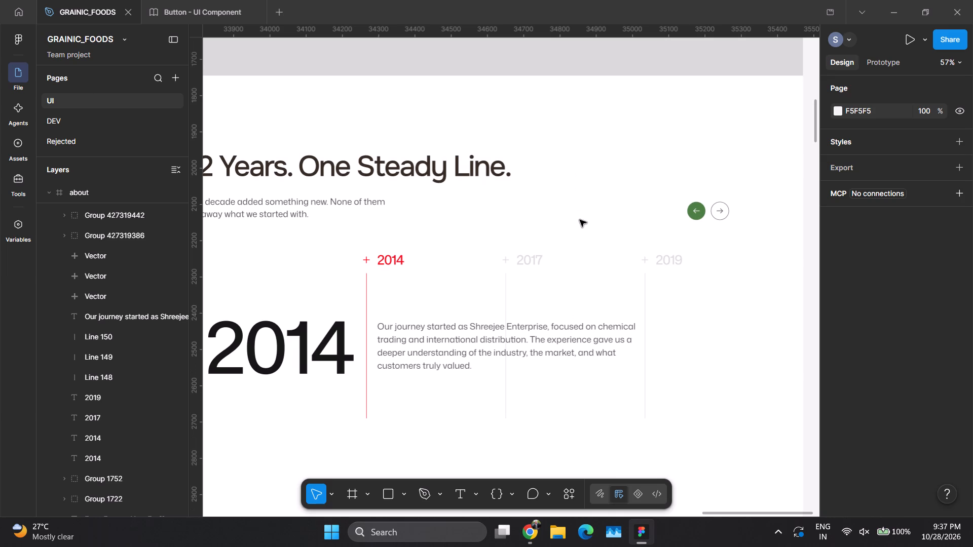
{"action": "left_click", "coordinate": [324, 305]}
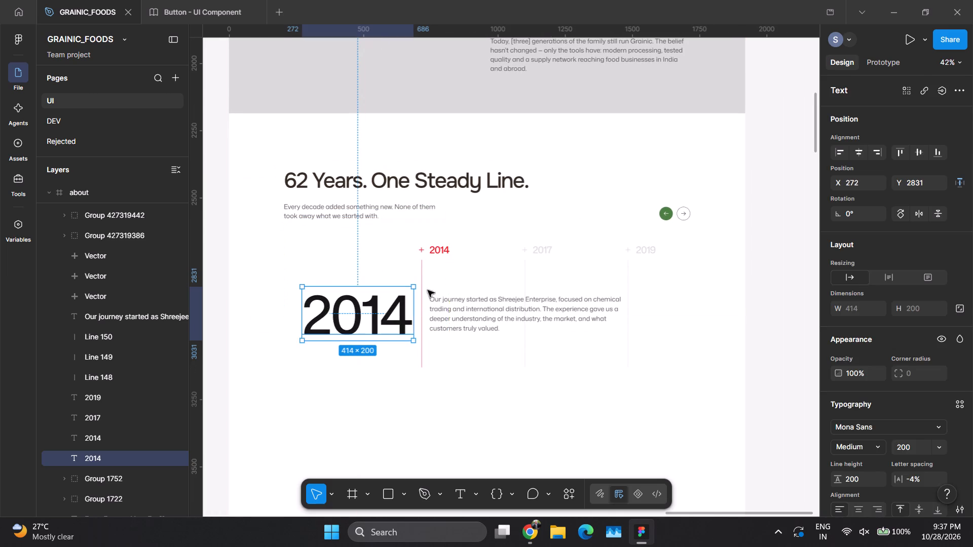
{"action": "left_click", "coordinate": [307, 245]}
{"action": "key", "text": "shift+g"}
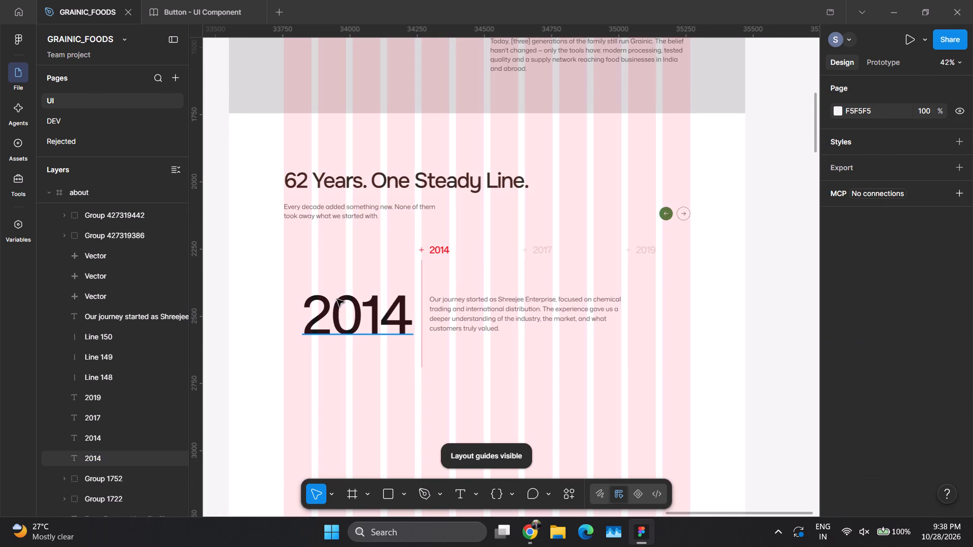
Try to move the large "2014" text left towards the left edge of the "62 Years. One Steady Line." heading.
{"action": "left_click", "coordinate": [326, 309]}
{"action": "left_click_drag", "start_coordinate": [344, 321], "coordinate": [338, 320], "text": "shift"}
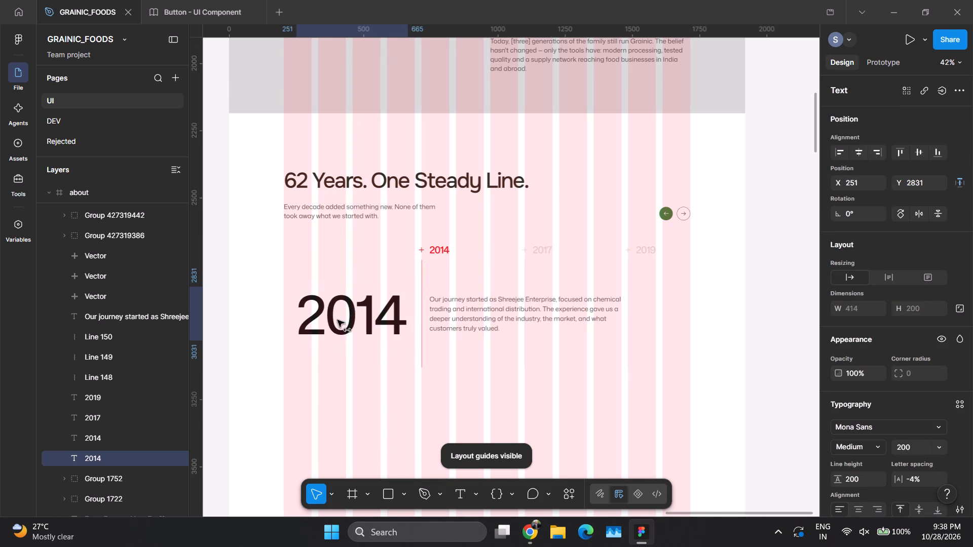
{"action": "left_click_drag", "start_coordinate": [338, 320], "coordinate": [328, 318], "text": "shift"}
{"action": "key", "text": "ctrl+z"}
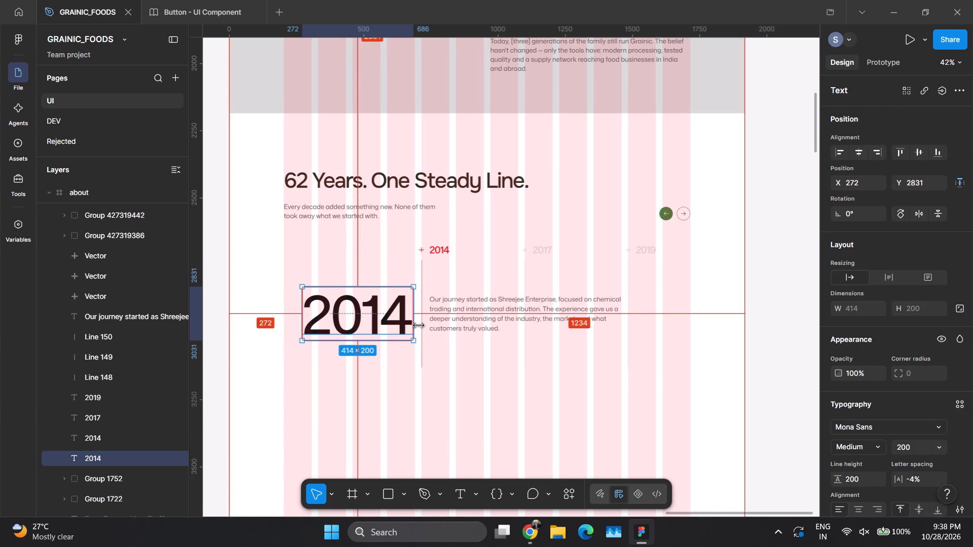
Recolour every FE0A15 red part of the timeline's years, plus markers and vertical lines to the page's green.
{"action": "left_click", "coordinate": [443, 320]}
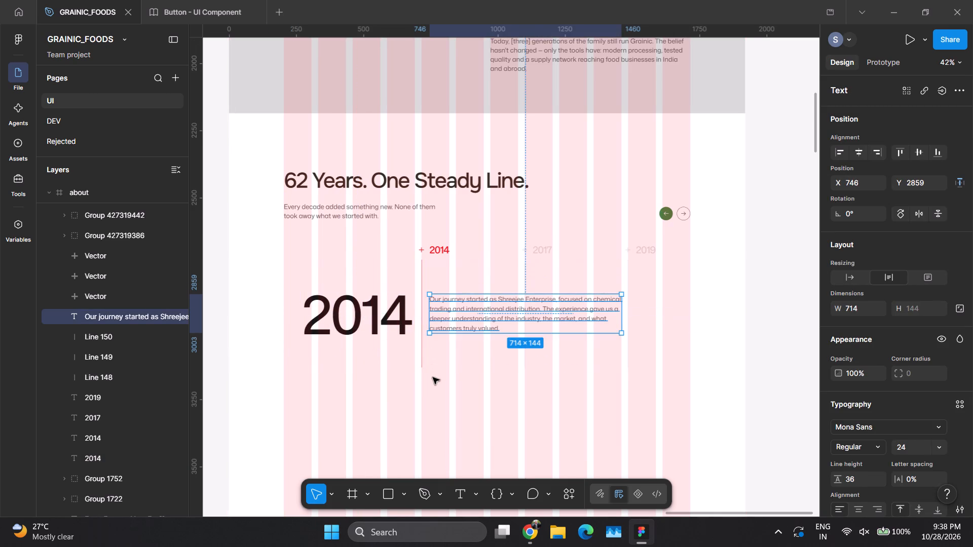
{"action": "left_click", "coordinate": [435, 383]}
{"action": "scroll", "coordinate": [369, 395], "scroll_direction": "up", "scroll_amount": 3, "text": "ctrl"}
{"action": "scroll", "coordinate": [367, 398], "scroll_direction": "down", "scroll_amount": 2, "text": "ctrl"}
{"action": "scroll", "coordinate": [367, 398], "scroll_direction": "up", "scroll_amount": 2, "text": "ctrl"}
{"action": "scroll", "coordinate": [386, 294], "scroll_direction": "down", "scroll_amount": 4, "text": "ctrl"}
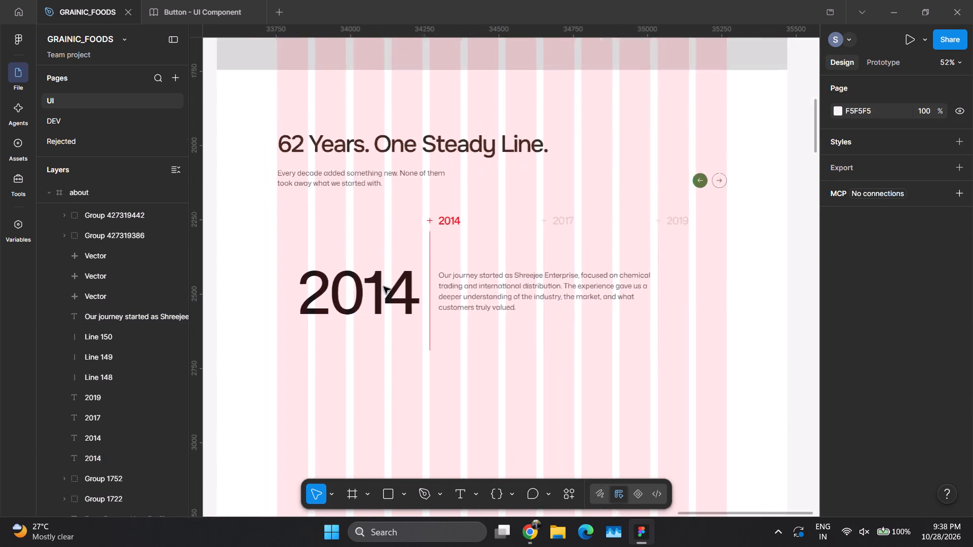
{"action": "scroll", "coordinate": [384, 287], "scroll_direction": "up", "scroll_amount": 1, "text": "ctrl"}
{"action": "left_click_drag", "start_coordinate": [296, 217], "coordinate": [632, 363]}
{"action": "scroll", "coordinate": [868, 472], "scroll_direction": "down", "scroll_amount": 3}
{"action": "scroll", "coordinate": [861, 464], "scroll_direction": "up", "scroll_amount": 6}
{"action": "scroll", "coordinate": [861, 464], "scroll_direction": "down", "scroll_amount": 3}
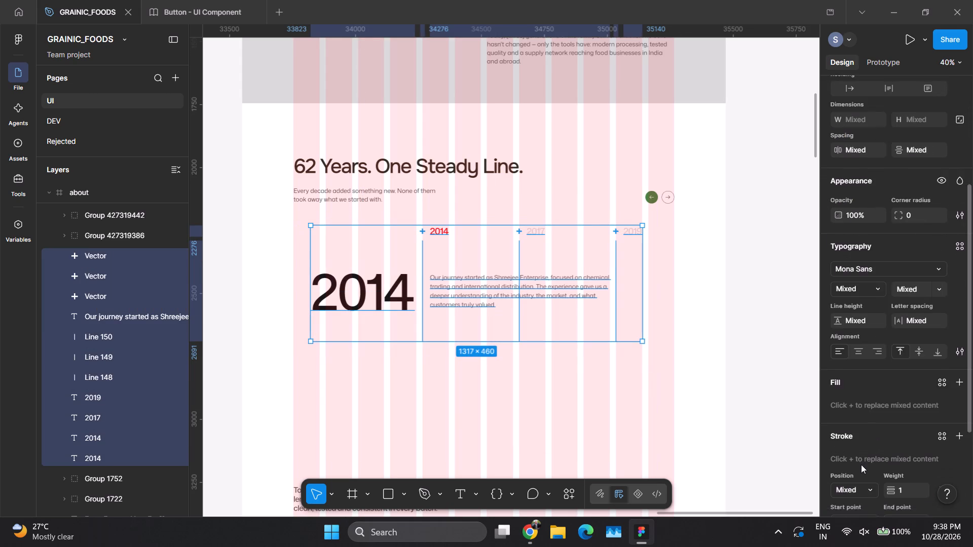
{"action": "scroll", "coordinate": [861, 464], "scroll_direction": "down", "scroll_amount": 1}
{"action": "scroll", "coordinate": [861, 464], "scroll_direction": "up", "scroll_amount": 1}
{"action": "scroll", "coordinate": [861, 464], "scroll_direction": "down", "scroll_amount": 1}
{"action": "scroll", "coordinate": [861, 464], "scroll_direction": "up", "scroll_amount": 2}
{"action": "scroll", "coordinate": [861, 464], "scroll_direction": "down", "scroll_amount": 5}
{"action": "left_click", "coordinate": [863, 446]}
{"action": "left_click", "coordinate": [837, 490]}
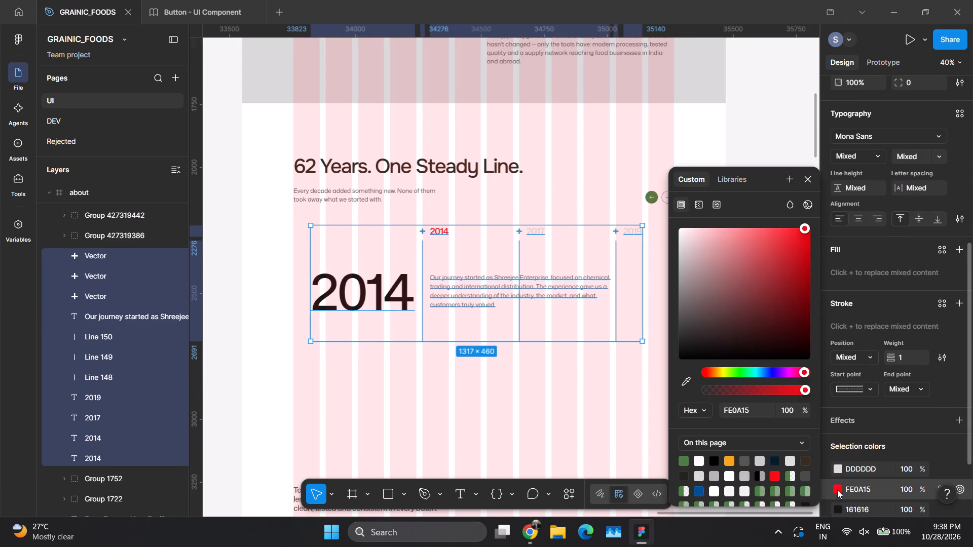
{"action": "left_click", "coordinate": [684, 463]}
{"action": "left_click", "coordinate": [766, 124]}
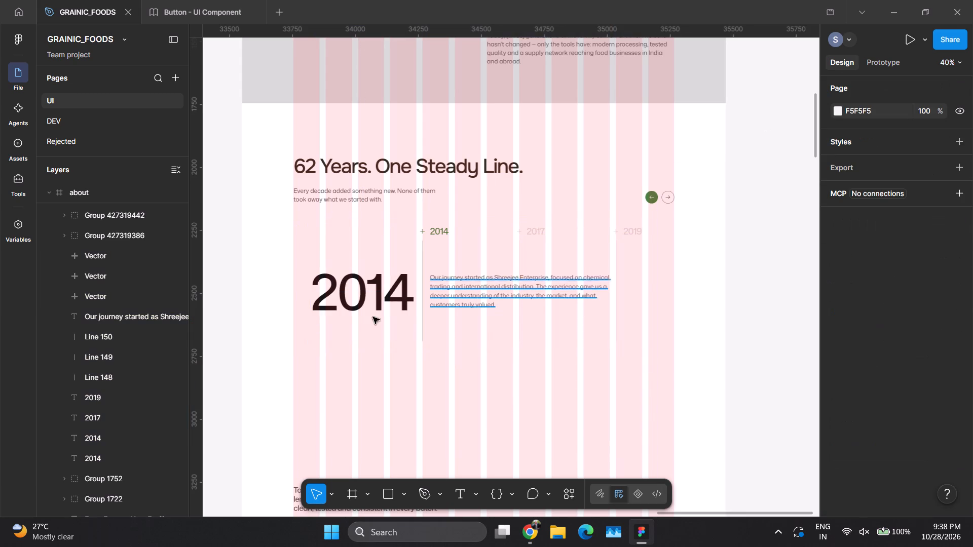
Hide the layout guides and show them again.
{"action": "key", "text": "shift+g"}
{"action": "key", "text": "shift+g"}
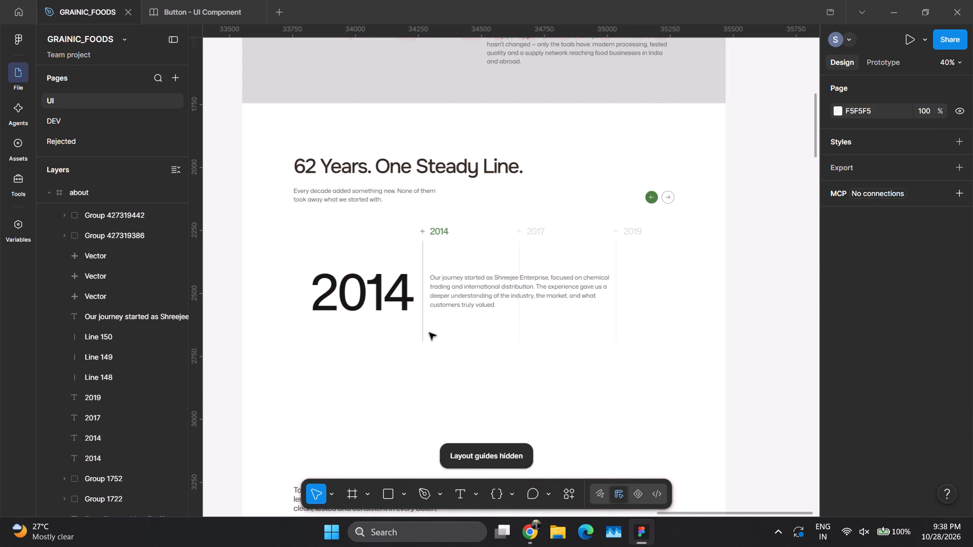
Open the "Grainic Foods - About Us Page Copy" PDF from the Downloads folder.
{"action": "key", "text": "alt+Tab"}
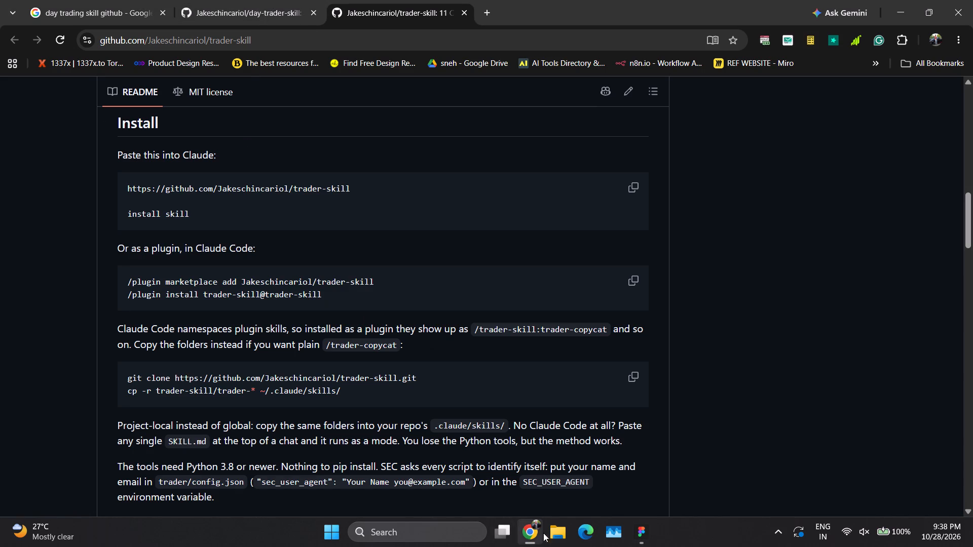
{"action": "left_click", "coordinate": [559, 534]}
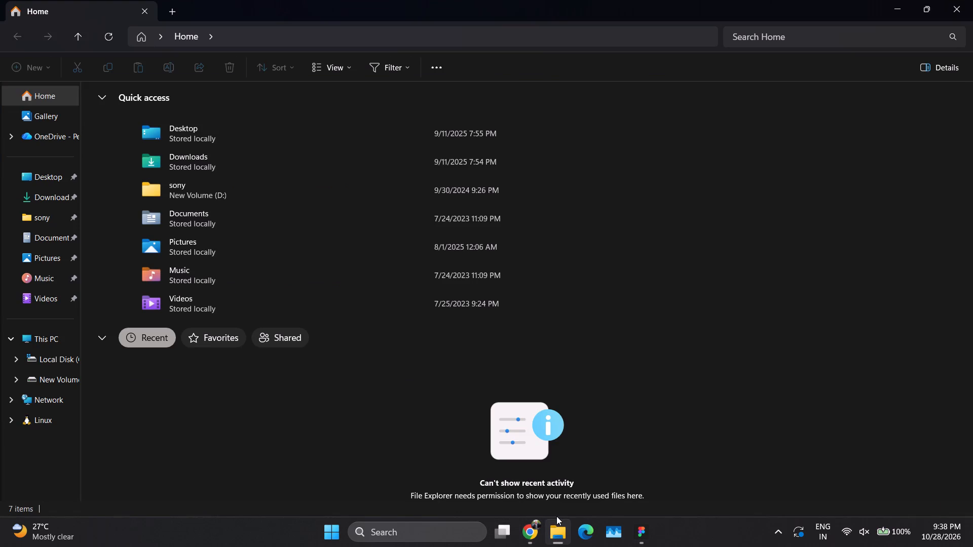
{"action": "left_click", "coordinate": [42, 190]}
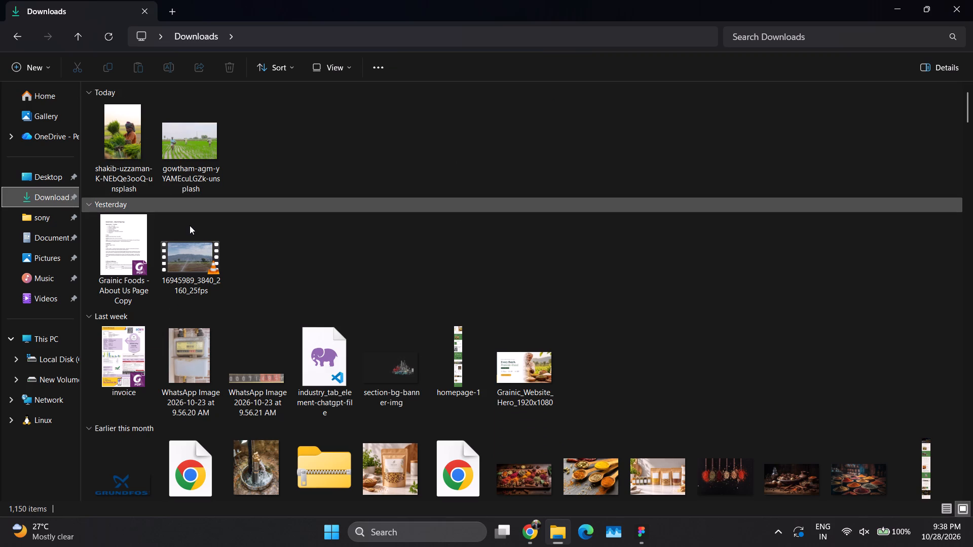
{"action": "double_click", "coordinate": [121, 266]}
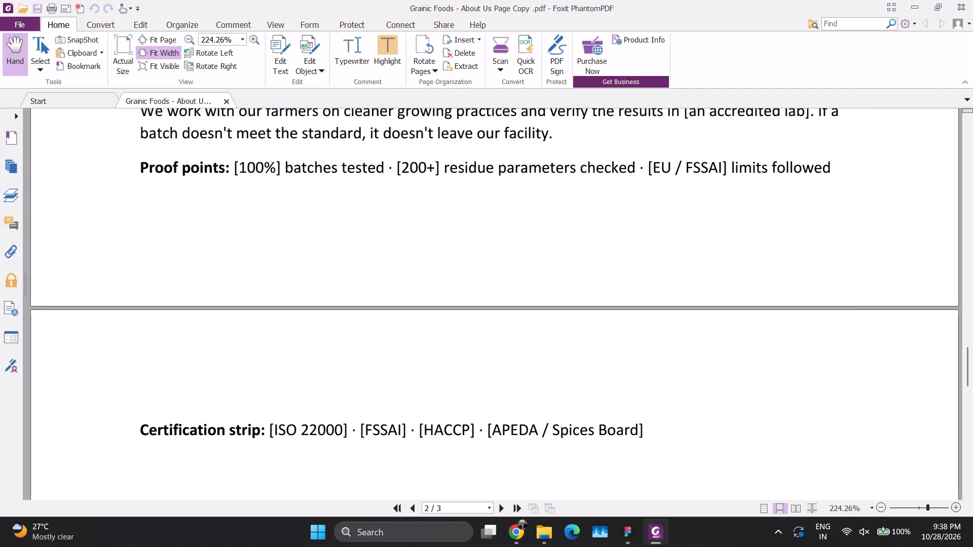
Look through the PDF for the timeline table with the Year, Title and Copy columns.
{"action": "scroll", "coordinate": [437, 339], "scroll_direction": "down", "scroll_amount": 3}
{"action": "scroll", "coordinate": [309, 323], "scroll_direction": "down", "scroll_amount": 2}
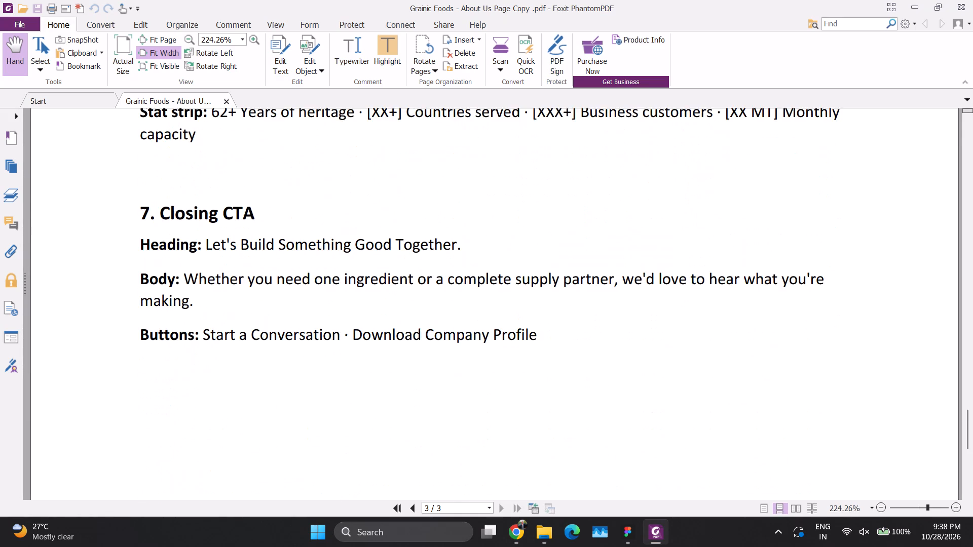
{"action": "scroll", "coordinate": [308, 323], "scroll_direction": "up", "scroll_amount": 4}
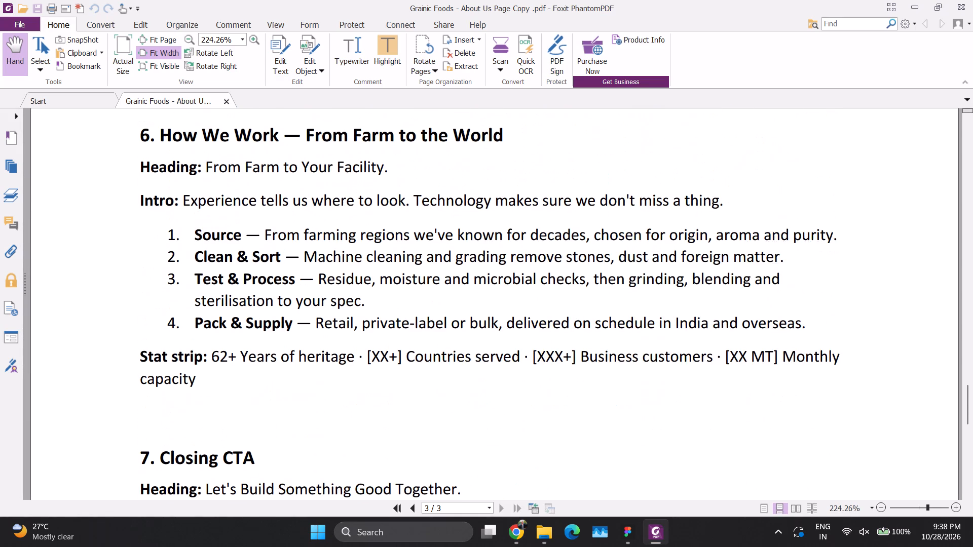
{"action": "scroll", "coordinate": [308, 323], "scroll_direction": "up", "scroll_amount": 6}
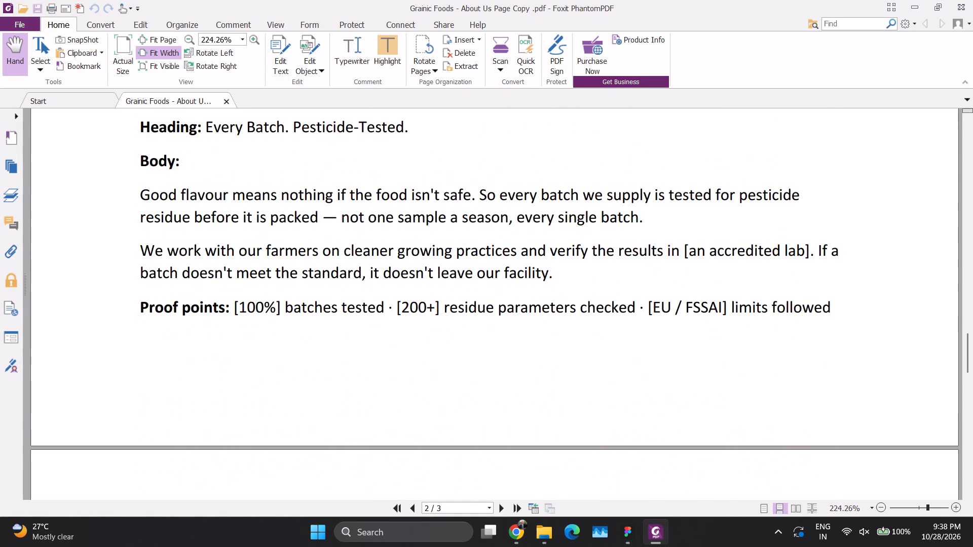
{"action": "scroll", "coordinate": [328, 322], "scroll_direction": "up", "scroll_amount": 6}
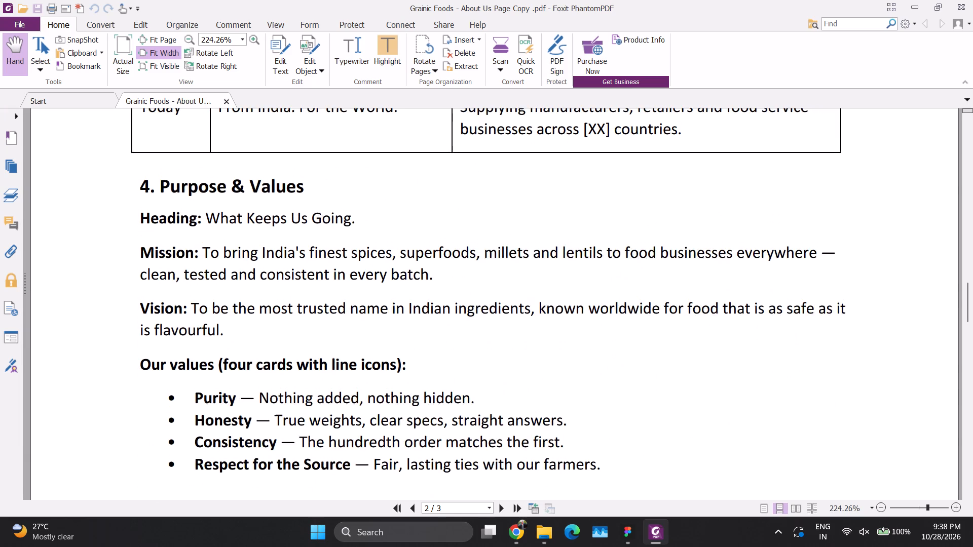
{"action": "scroll", "coordinate": [319, 323], "scroll_direction": "up", "scroll_amount": 3}
{"action": "scroll", "coordinate": [186, 328], "scroll_direction": "down", "scroll_amount": 1}
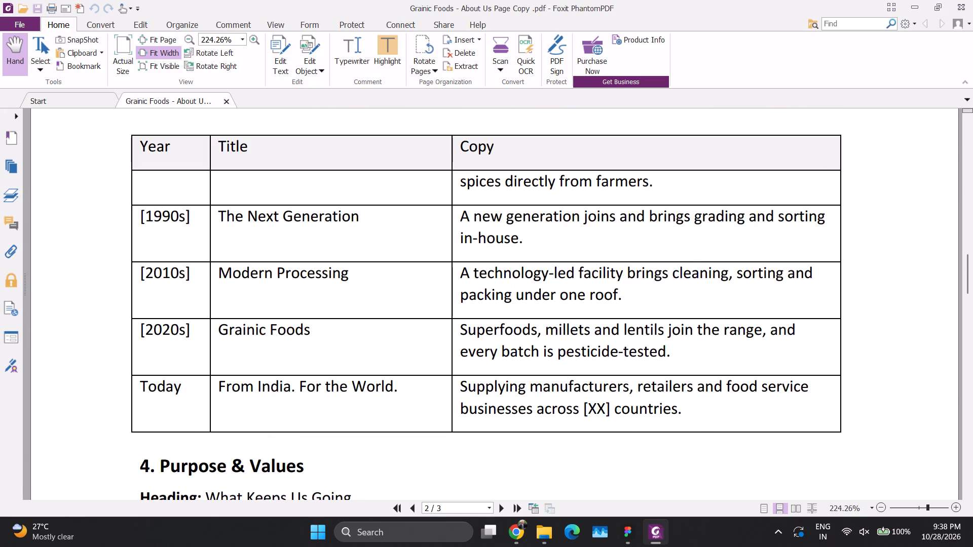
{"action": "scroll", "coordinate": [156, 261], "scroll_direction": "down", "scroll_amount": 1}
Copy the year "1990s" from the timeline table and switch back to the GRAINIC_FOODS file in Figma.
{"action": "left_click_drag", "start_coordinate": [146, 214], "coordinate": [176, 217]}
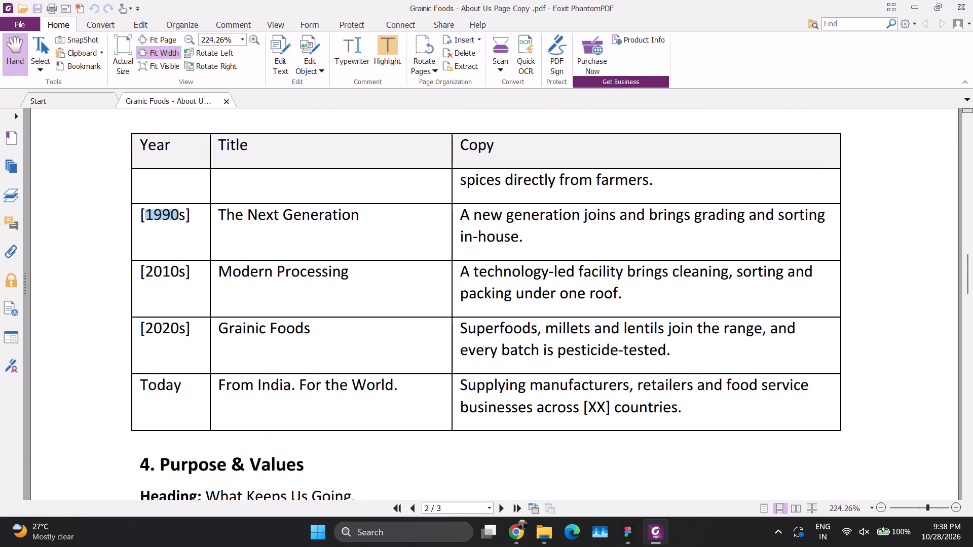
{"action": "left_click_drag", "start_coordinate": [176, 217], "coordinate": [183, 218]}
{"action": "key", "text": "ctrl+c"}
{"action": "key", "text": "alt+Tab"}
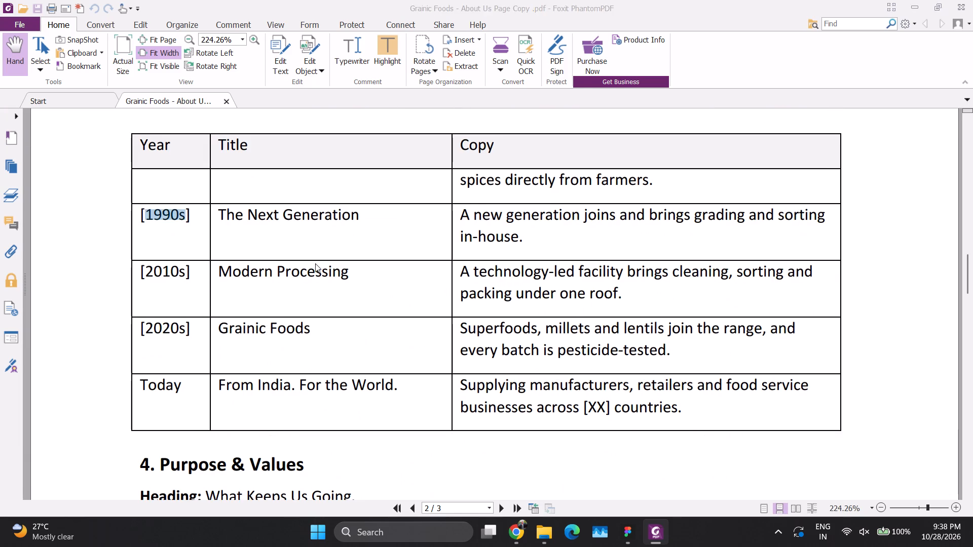
{"action": "key", "text": "alt+Tab"}
{"action": "key", "text": "alt+Tab"}
{"action": "key", "text": "alt+Tab"}
{"action": "key", "text": "alt+Tab"}
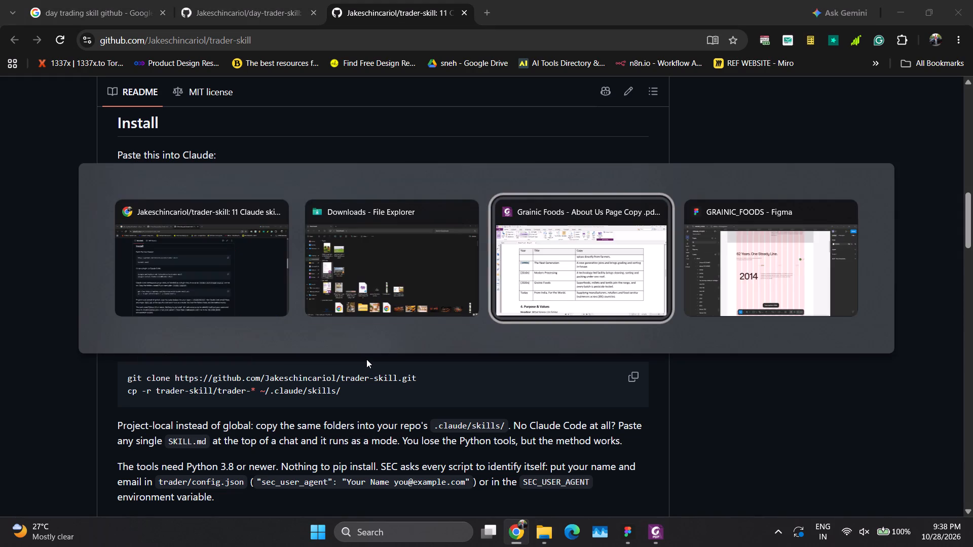
{"action": "key", "text": "alt+Tab"}
Replace the large "2014" text with the copied year, trimmed to "1990".
{"action": "double_click", "coordinate": [354, 277], "text": "ctrl"}
{"action": "key", "text": "ctrl+v"}
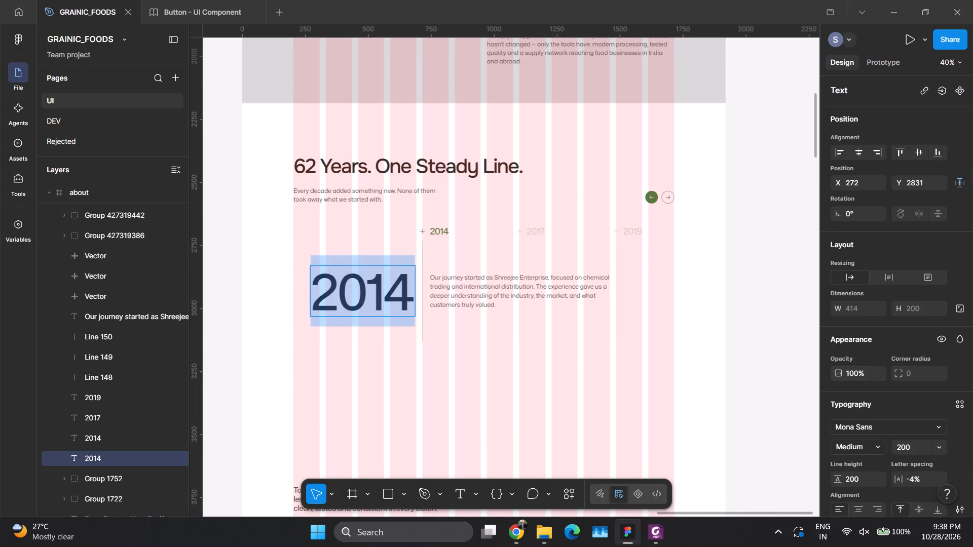
{"action": "key", "text": "BackSpace"}
{"action": "key", "text": "BackSpace"}
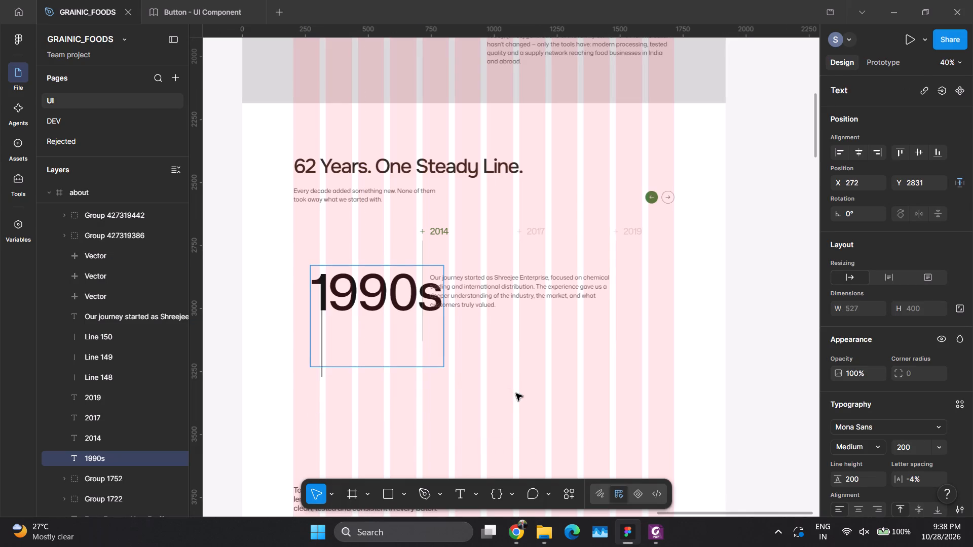
{"action": "key", "text": "BackSpace"}
{"action": "key", "text": "BackSpace"}
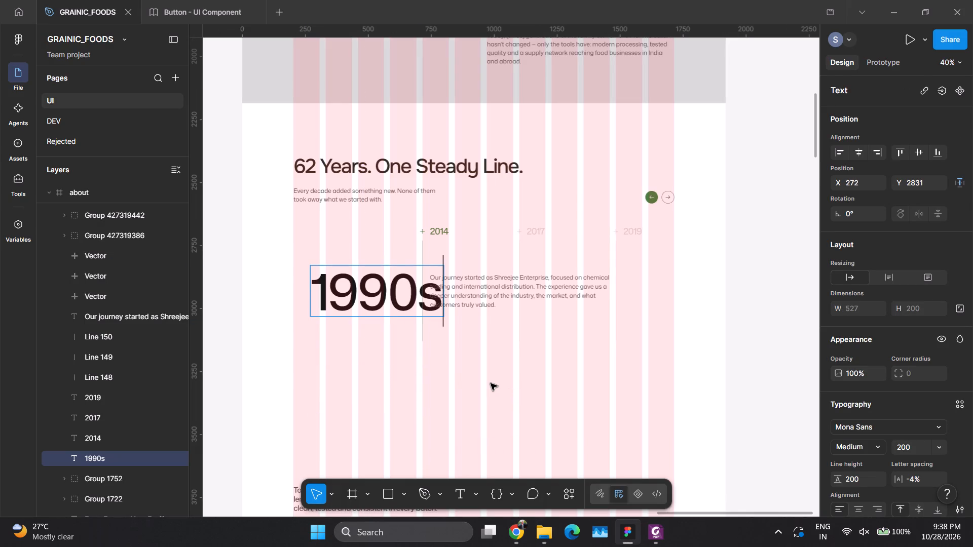
{"action": "key", "text": "BackSpace"}
{"action": "left_click", "coordinate": [490, 383]}
Move the large "1990" text left to X 256, away from the first vertical timeline line.
{"action": "scroll", "coordinate": [344, 329], "scroll_direction": "up", "scroll_amount": 1, "text": "ctrl"}
{"action": "scroll", "coordinate": [344, 329], "scroll_direction": "down", "scroll_amount": 5, "text": "ctrl"}
{"action": "scroll", "coordinate": [344, 329], "scroll_direction": "up", "scroll_amount": 3, "text": "ctrl"}
{"action": "scroll", "coordinate": [344, 327], "scroll_direction": "down", "scroll_amount": 1, "text": "ctrl"}
{"action": "scroll", "coordinate": [345, 327], "scroll_direction": "up", "scroll_amount": 1, "text": "ctrl"}
{"action": "scroll", "coordinate": [345, 326], "scroll_direction": "down", "scroll_amount": 1, "text": "ctrl"}
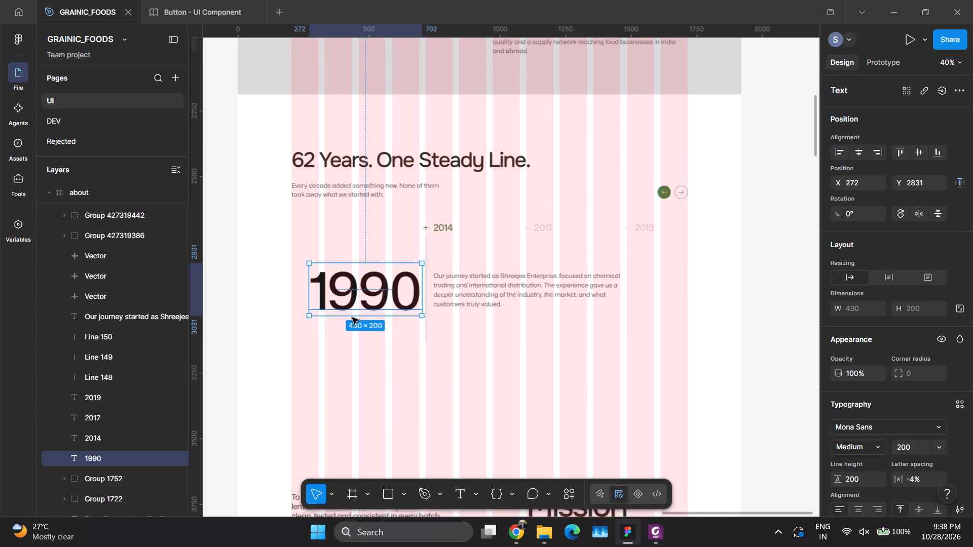
{"action": "scroll", "coordinate": [352, 316], "scroll_direction": "up", "scroll_amount": 3, "text": "ctrl"}
{"action": "scroll", "coordinate": [352, 315], "scroll_direction": "down", "scroll_amount": 1, "text": "ctrl"}
{"action": "scroll", "coordinate": [352, 315], "scroll_direction": "up", "scroll_amount": 4, "text": "ctrl"}
{"action": "scroll", "coordinate": [380, 296], "scroll_direction": "down", "scroll_amount": 1, "text": "ctrl"}
{"action": "scroll", "coordinate": [380, 296], "scroll_direction": "up", "scroll_amount": 4, "text": "ctrl"}
{"action": "scroll", "coordinate": [380, 296], "scroll_direction": "down", "scroll_amount": 1, "text": "ctrl"}
{"action": "left_click_drag", "start_coordinate": [406, 302], "coordinate": [403, 301]}
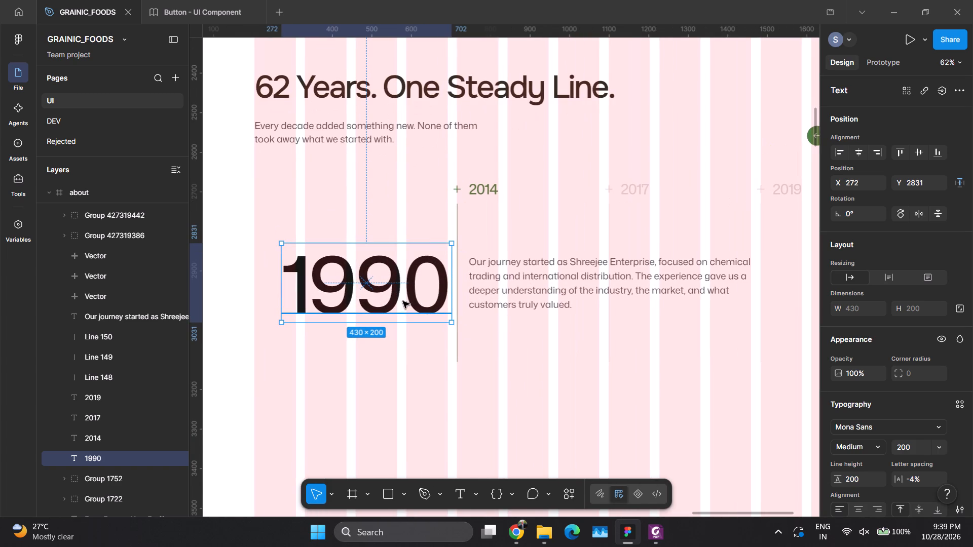
{"action": "left_click_drag", "start_coordinate": [403, 301], "coordinate": [400, 301]}
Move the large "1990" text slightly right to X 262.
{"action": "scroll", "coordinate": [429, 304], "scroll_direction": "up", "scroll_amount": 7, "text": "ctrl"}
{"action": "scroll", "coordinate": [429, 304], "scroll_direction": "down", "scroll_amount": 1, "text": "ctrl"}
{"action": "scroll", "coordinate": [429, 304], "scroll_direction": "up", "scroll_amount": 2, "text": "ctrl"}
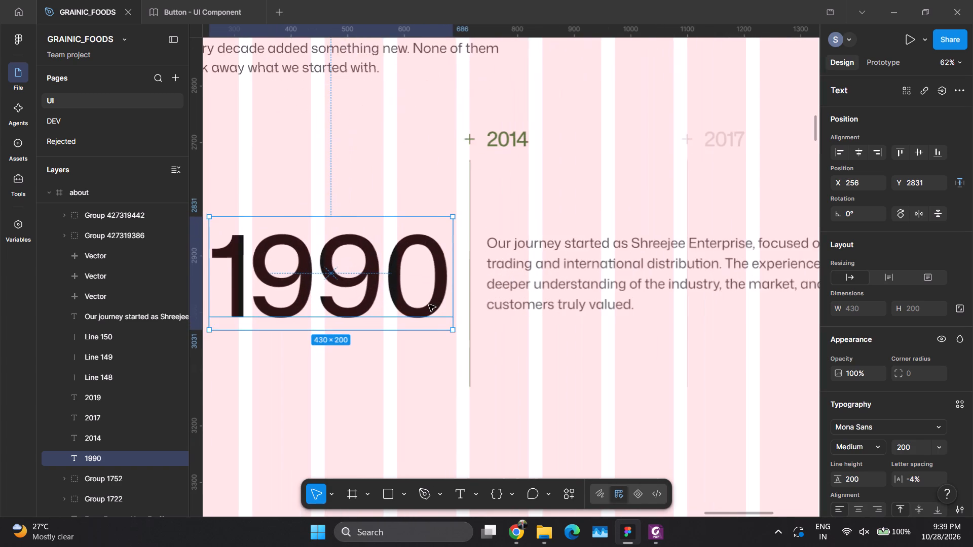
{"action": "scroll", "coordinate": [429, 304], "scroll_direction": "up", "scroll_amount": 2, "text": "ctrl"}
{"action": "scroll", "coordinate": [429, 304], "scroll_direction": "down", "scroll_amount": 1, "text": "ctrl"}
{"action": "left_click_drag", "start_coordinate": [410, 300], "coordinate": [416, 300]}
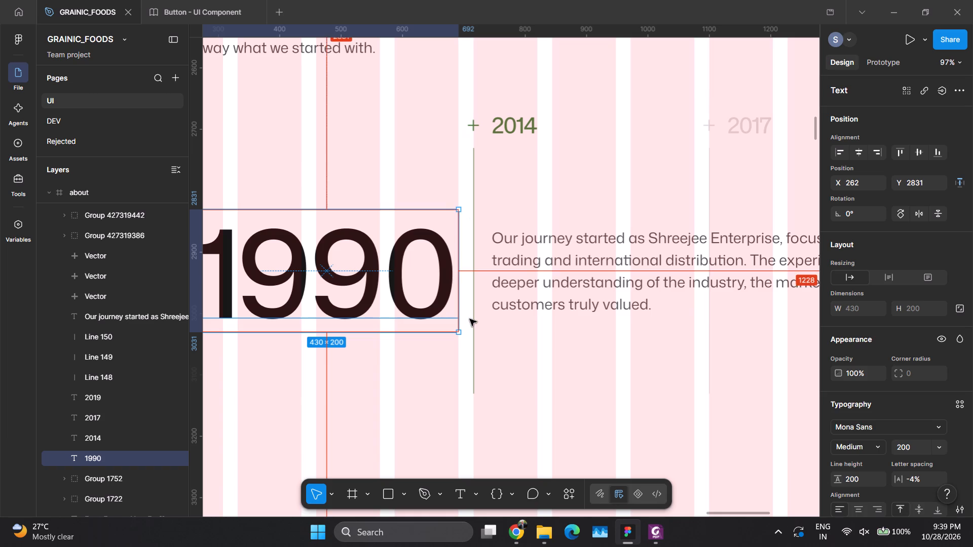
Nudge the large "1990" text to X 256, checking its spacing to the first vertical timeline line.
{"action": "left_click", "coordinate": [502, 299]}
{"action": "left_click", "coordinate": [446, 311]}
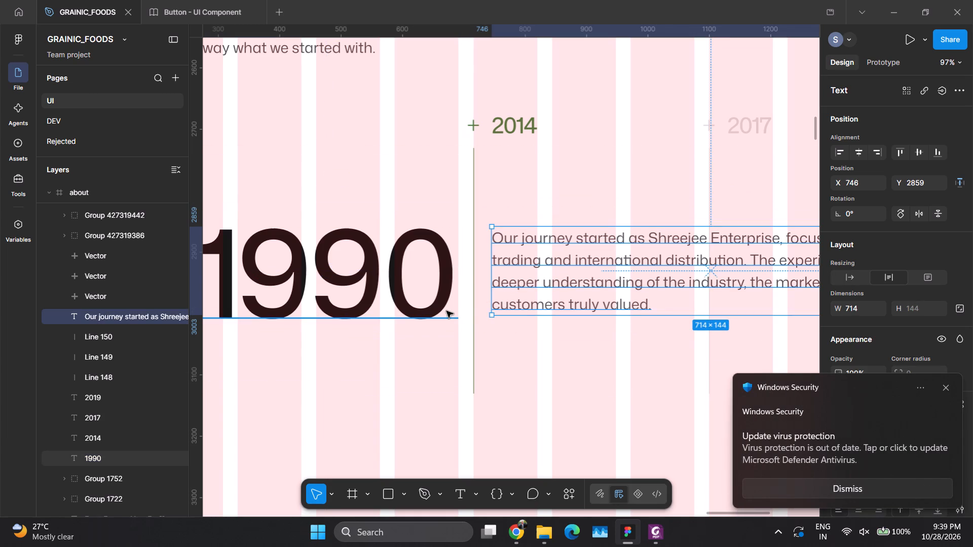
{"action": "key", "text": "alt+shift+Left"}
{"action": "key", "text": "alt+Right"}
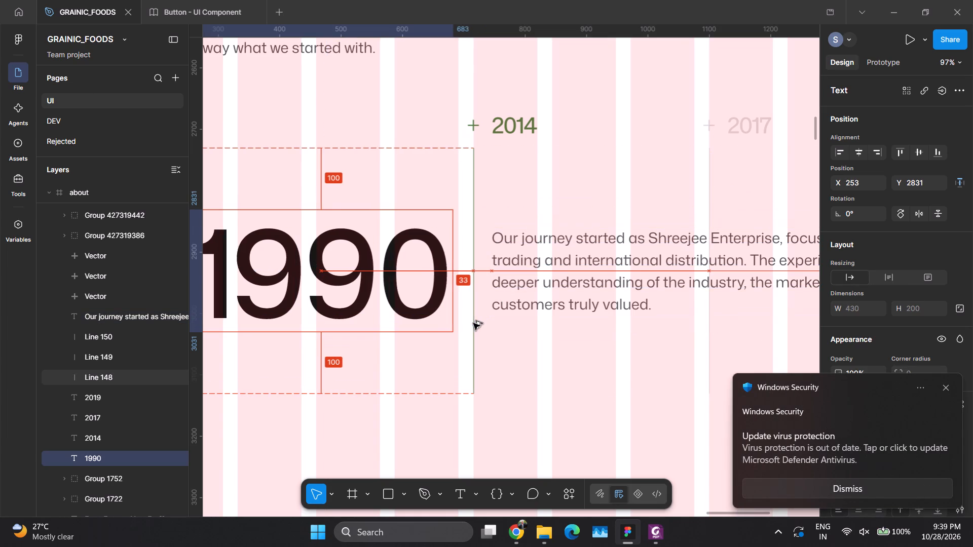
{"action": "key", "text": "alt+Right"}
{"action": "key", "text": "alt+Right"}
{"action": "key", "text": "alt+Right"}
{"action": "scroll", "coordinate": [490, 301], "scroll_direction": "down", "scroll_amount": 3, "text": "ctrl"}
{"action": "scroll", "coordinate": [496, 297], "scroll_direction": "up", "scroll_amount": 1, "text": "ctrl"}
{"action": "scroll", "coordinate": [502, 294], "scroll_direction": "down", "scroll_amount": 8, "text": "ctrl"}
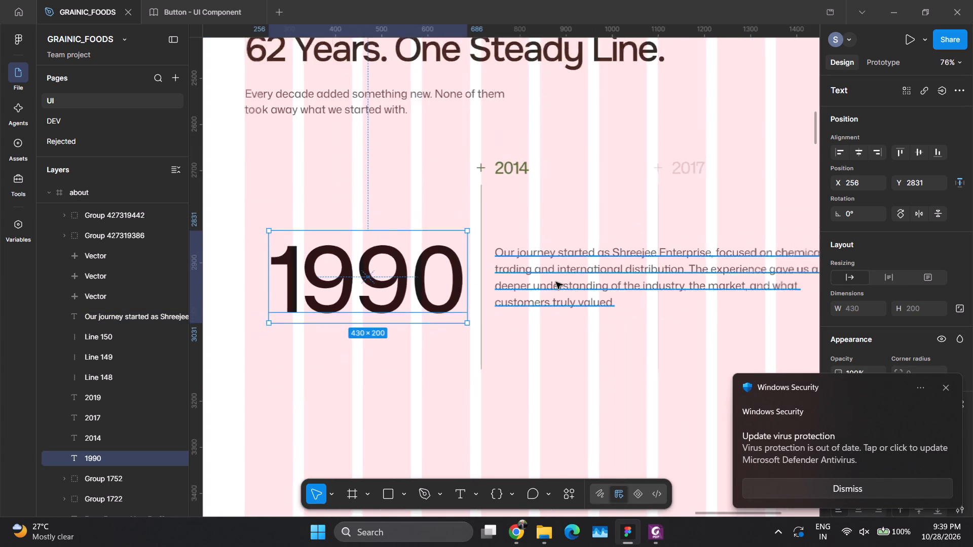
Move the large "1990" text to X 204, aligned with the left edge of the "62 Years. One Steady Line." heading.
{"action": "scroll", "coordinate": [305, 294], "scroll_direction": "up", "scroll_amount": 1, "text": "ctrl"}
{"action": "scroll", "coordinate": [307, 294], "scroll_direction": "down", "scroll_amount": 1, "text": "ctrl"}
{"action": "left_click_drag", "start_coordinate": [366, 290], "coordinate": [349, 286]}
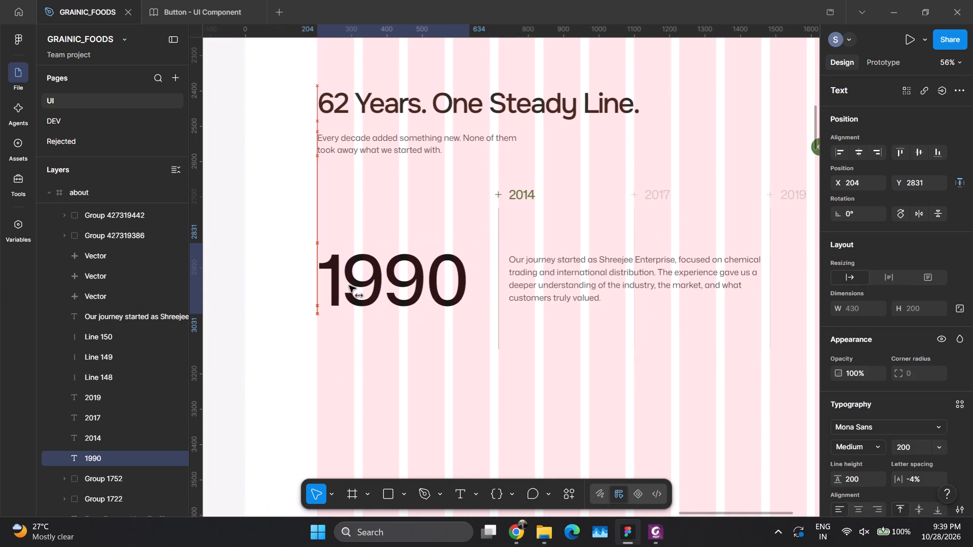
{"action": "left_click_drag", "start_coordinate": [349, 286], "coordinate": [349, 286]}
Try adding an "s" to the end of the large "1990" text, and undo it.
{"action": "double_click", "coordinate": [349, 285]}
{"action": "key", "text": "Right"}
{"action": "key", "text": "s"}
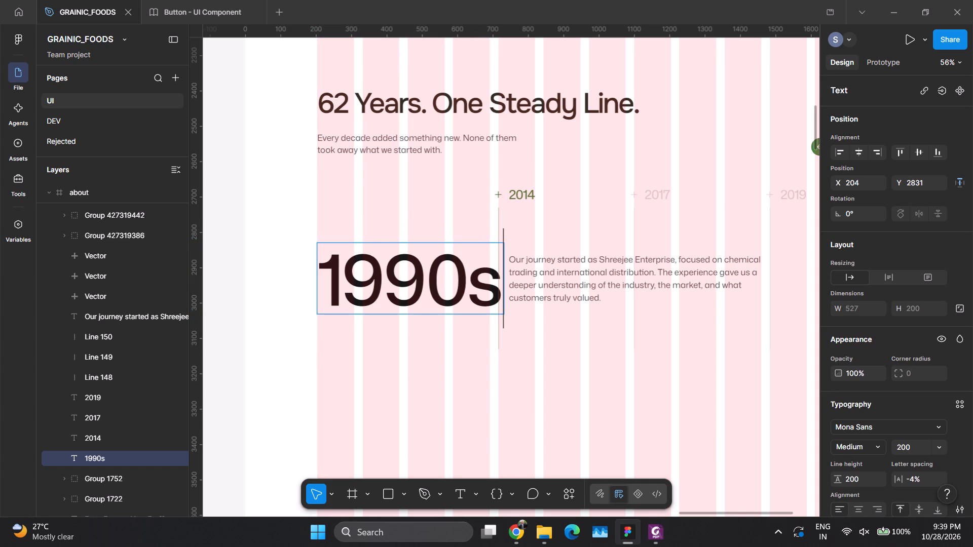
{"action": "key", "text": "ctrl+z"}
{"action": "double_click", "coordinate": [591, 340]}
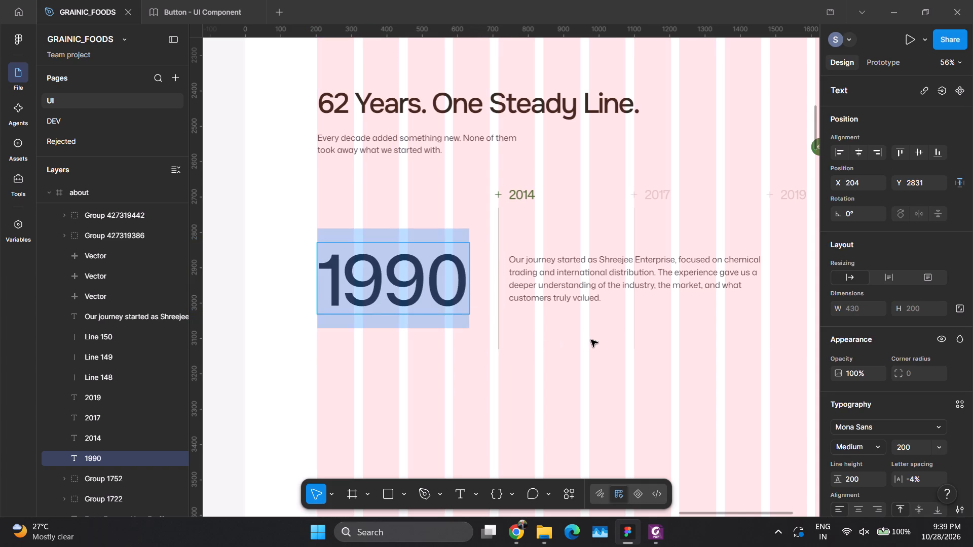
Replace the small green "2014" timeline label with "1990".
{"action": "double_click", "coordinate": [528, 198], "text": "ctrl"}
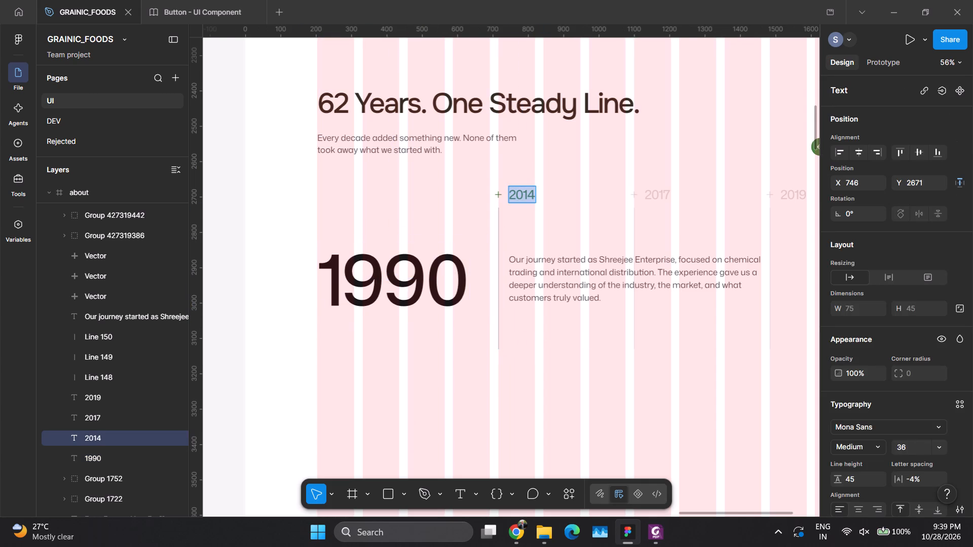
{"action": "type", "text": "199"}
{"action": "key", "text": "0"}
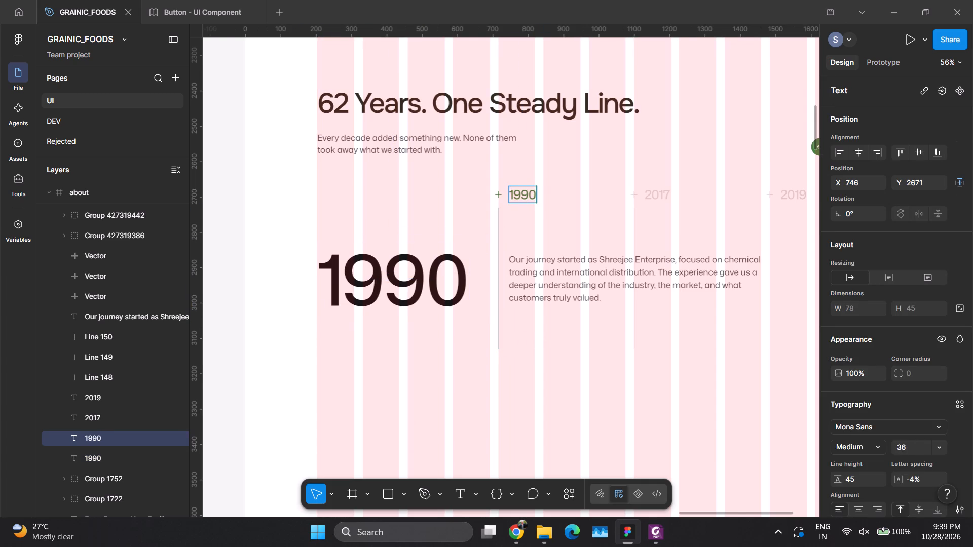
{"action": "left_click", "coordinate": [559, 205]}
In the About Us PDF, copy "A spice trading business opens in Unjha, buying seed" from the 1964 milestone row.
{"action": "key", "text": "alt+Tab"}
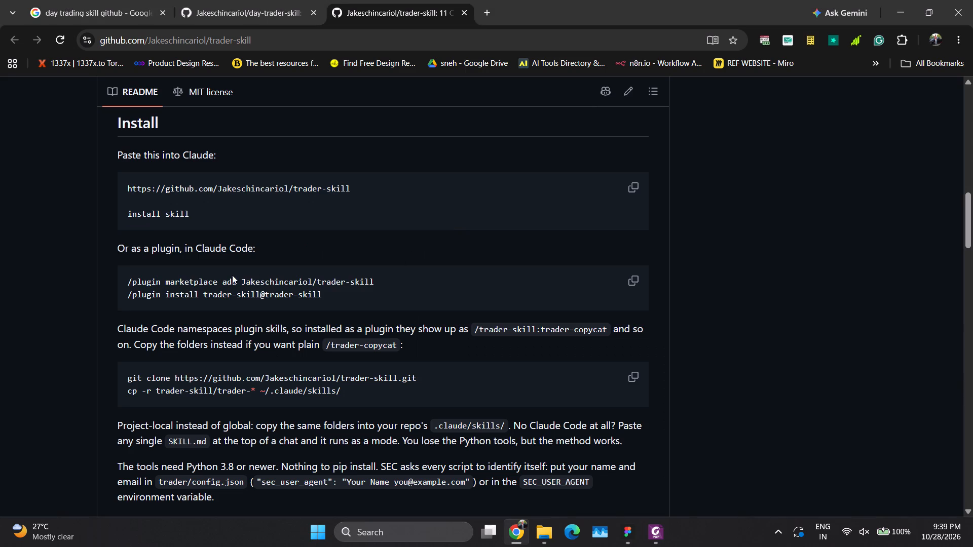
{"action": "key", "text": "alt+Tab"}
{"action": "key", "text": "alt+Tab"}
{"action": "key", "text": "alt+Tab"}
{"action": "key", "text": "alt+Tab"}
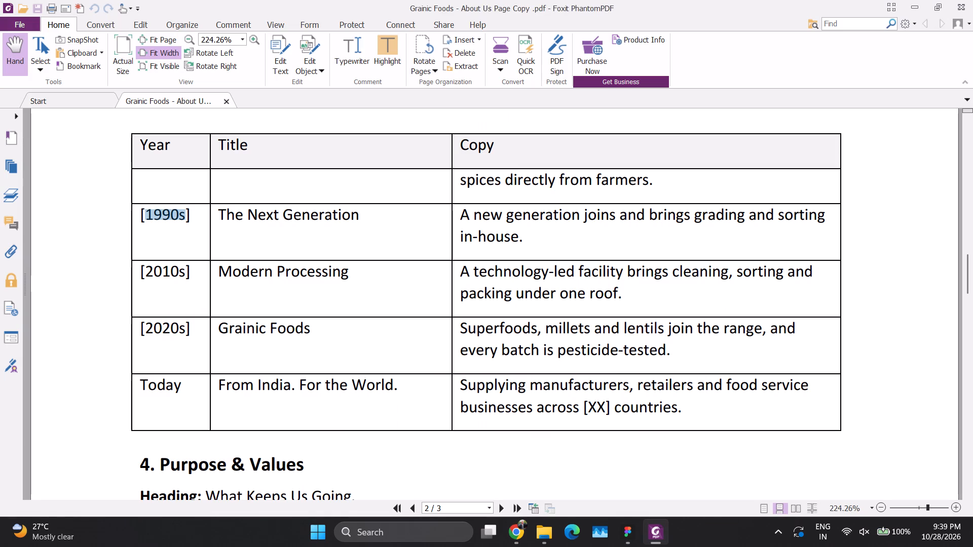
{"action": "scroll", "coordinate": [455, 226], "scroll_direction": "up", "scroll_amount": 2}
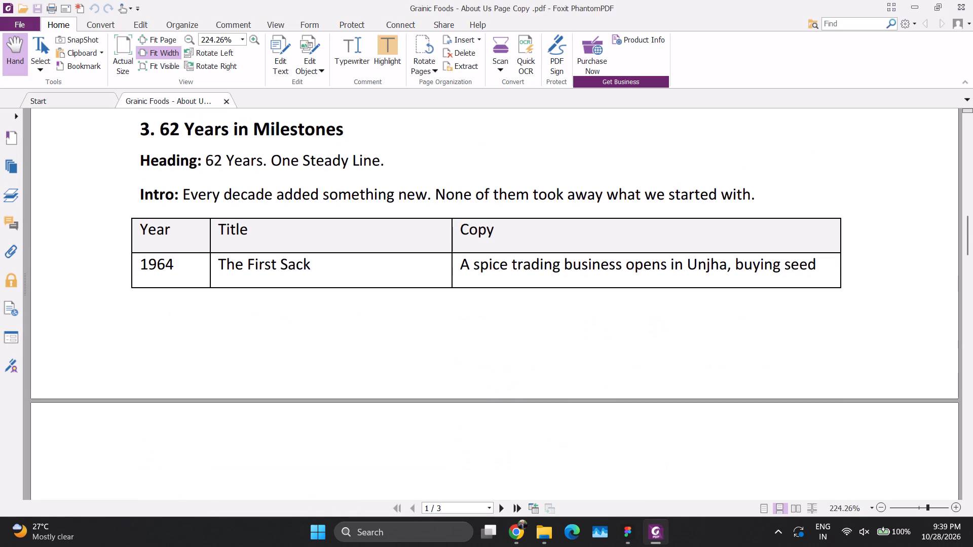
{"action": "scroll", "coordinate": [455, 227], "scroll_direction": "up", "scroll_amount": 1}
{"action": "scroll", "coordinate": [475, 266], "scroll_direction": "left", "scroll_amount": 1}
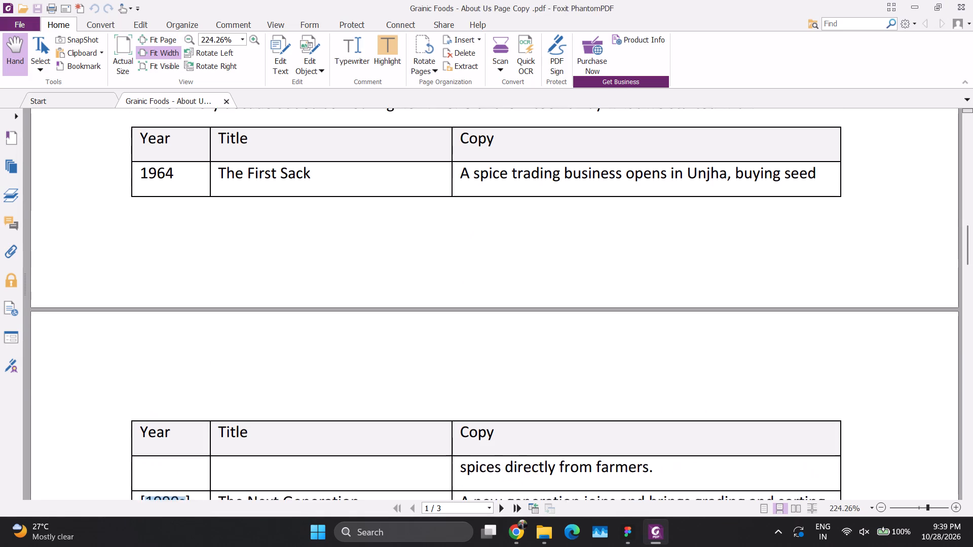
{"action": "scroll", "coordinate": [512, 308], "scroll_direction": "left", "scroll_amount": 1}
{"action": "left_click_drag", "start_coordinate": [459, 160], "coordinate": [634, 450]}
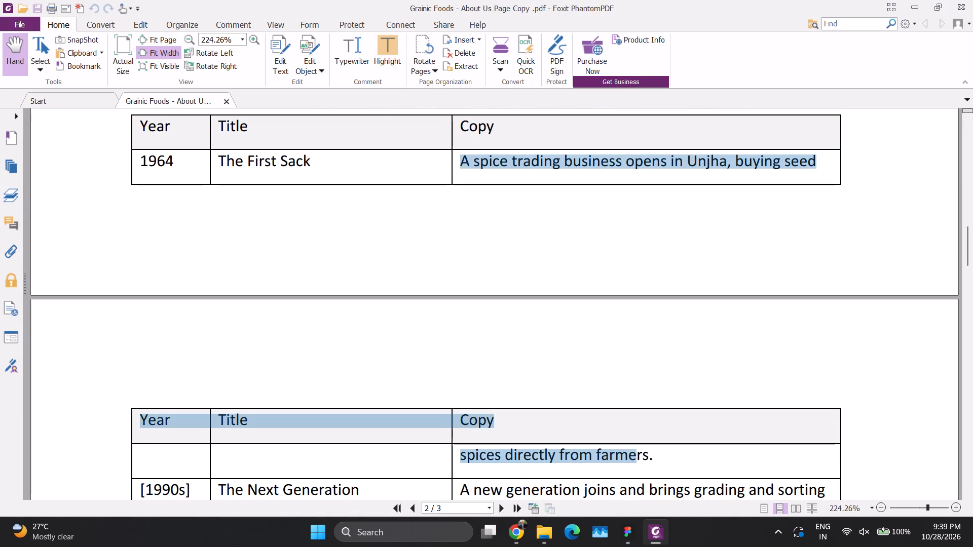
{"action": "left_click_drag", "start_coordinate": [634, 450], "coordinate": [651, 464]}
{"action": "left_click", "coordinate": [655, 460]}
{"action": "left_click_drag", "start_coordinate": [661, 455], "coordinate": [648, 455]}
{"action": "left_click_drag", "start_coordinate": [462, 160], "coordinate": [466, 161]}
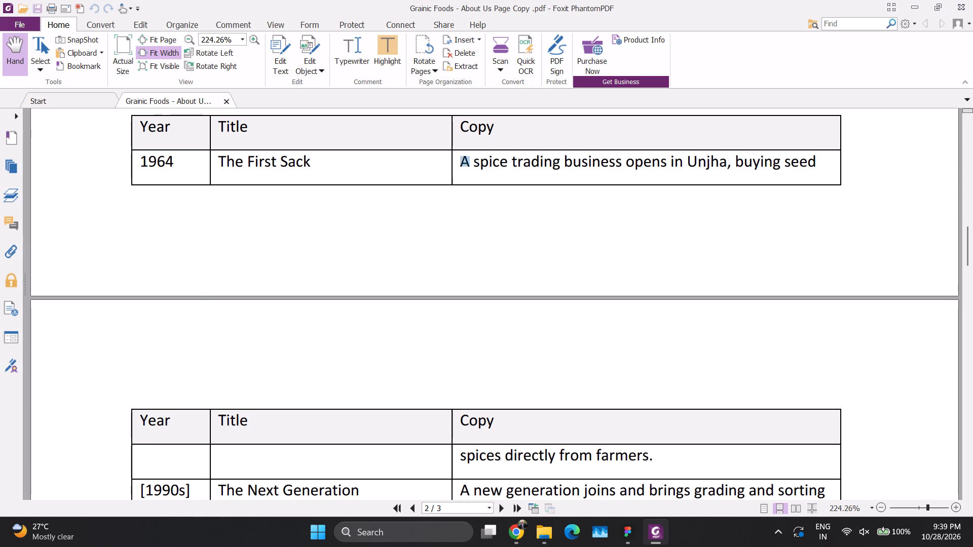
{"action": "left_click_drag", "start_coordinate": [466, 161], "coordinate": [822, 172]}
{"action": "key", "text": "ctrl+c"}
Back in Figma, replace the "Our journey started as Shreejee Enterprise" paragraph with the copied text.
{"action": "key", "text": "alt+Tab"}
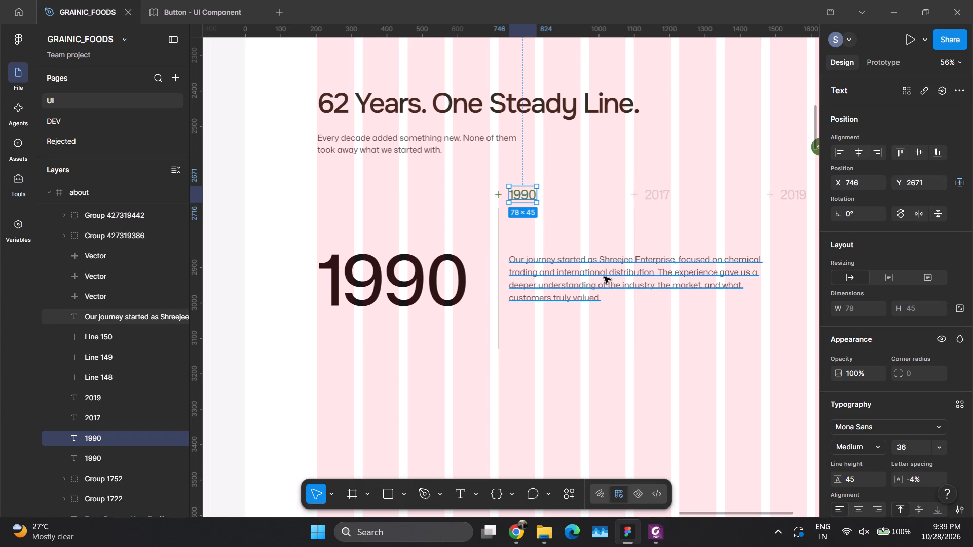
{"action": "double_click", "coordinate": [604, 277], "text": "ctrl"}
{"action": "key", "text": "ctrl+v"}
Copy "spices directly from farmers." from the PDF and append it to the timeline description, removing the surplus blank lines.
{"action": "key", "text": "alt+Tab"}
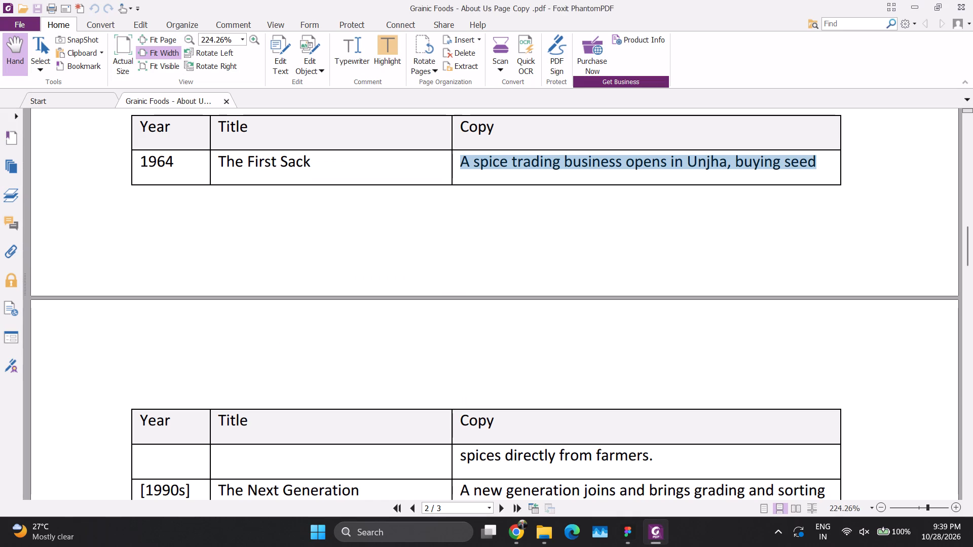
{"action": "left_click_drag", "start_coordinate": [653, 455], "coordinate": [497, 454]}
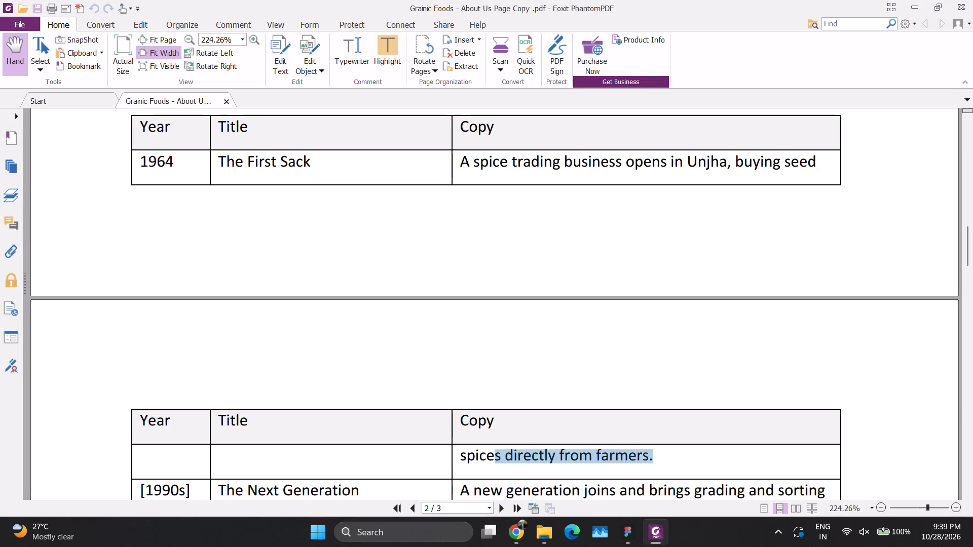
{"action": "left_click_drag", "start_coordinate": [497, 454], "coordinate": [463, 454]}
{"action": "key", "text": "ctrl+c"}
{"action": "key", "text": "alt+Tab"}
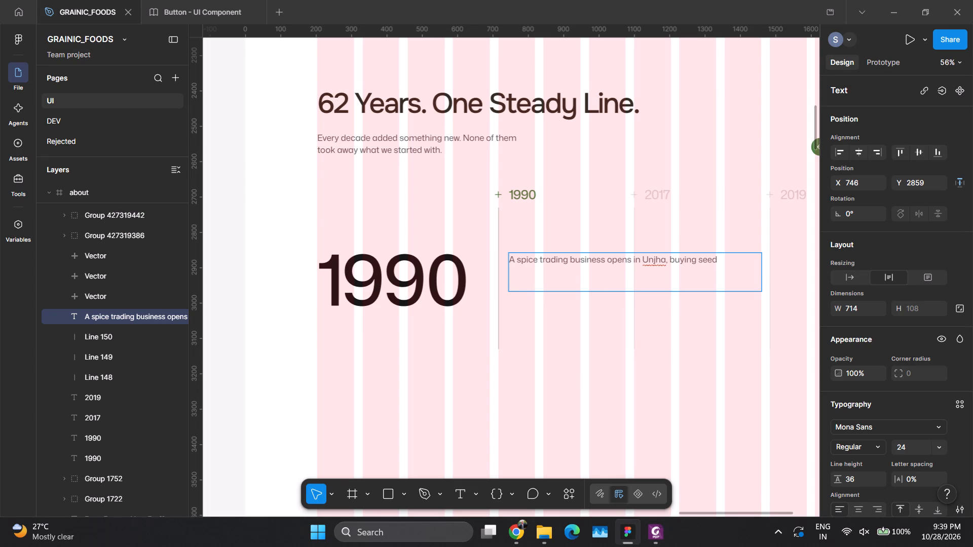
{"action": "key", "text": "BackSpace"}
{"action": "key", "text": "BackSpace"}
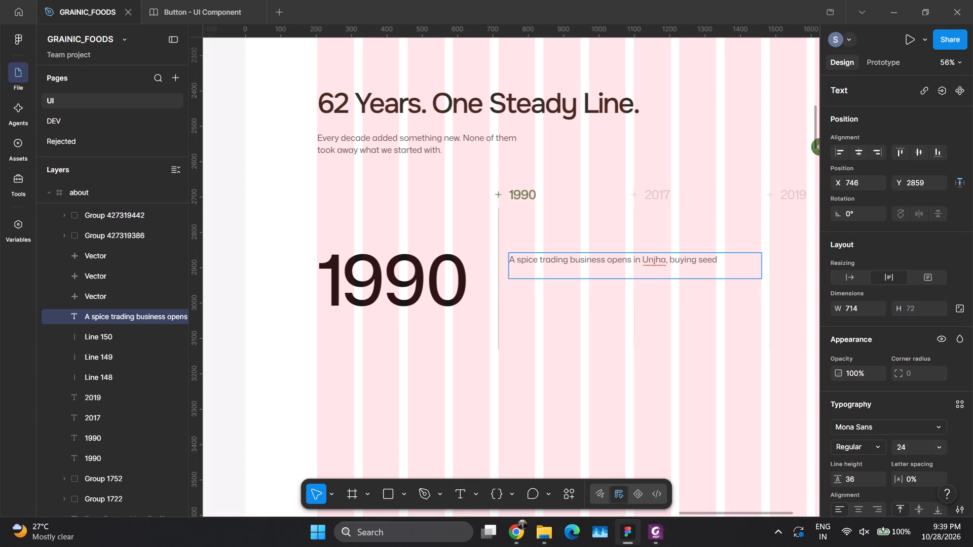
{"action": "key", "text": "ctrl+v"}
{"action": "key", "text": "BackSpace"}
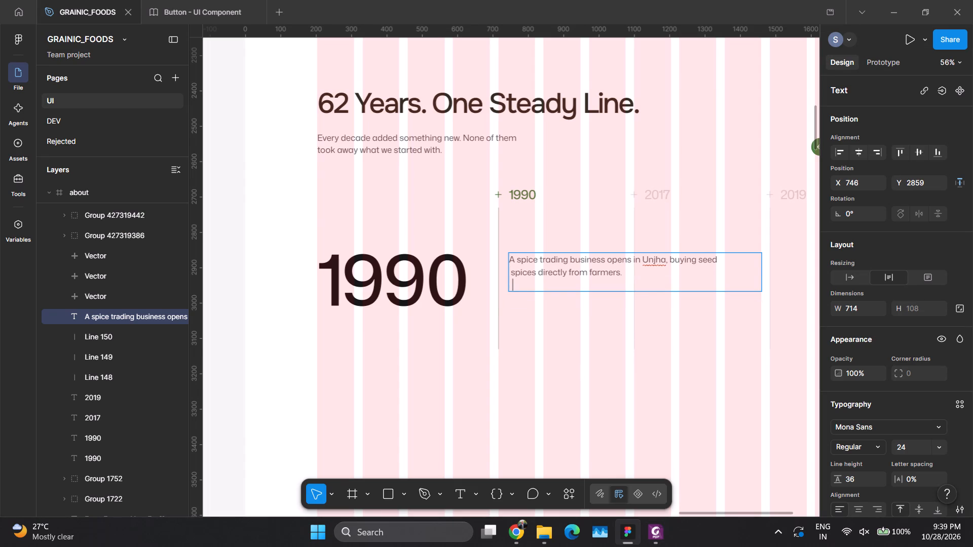
{"action": "key", "text": "BackSpace"}
{"action": "key", "text": "BackSpace"}
{"action": "key", "text": "BackSpace"}
Join the two lines of the timeline description into one sentence with a single space between "seed" and "spices".
{"action": "key", "text": "ctrl+a"}
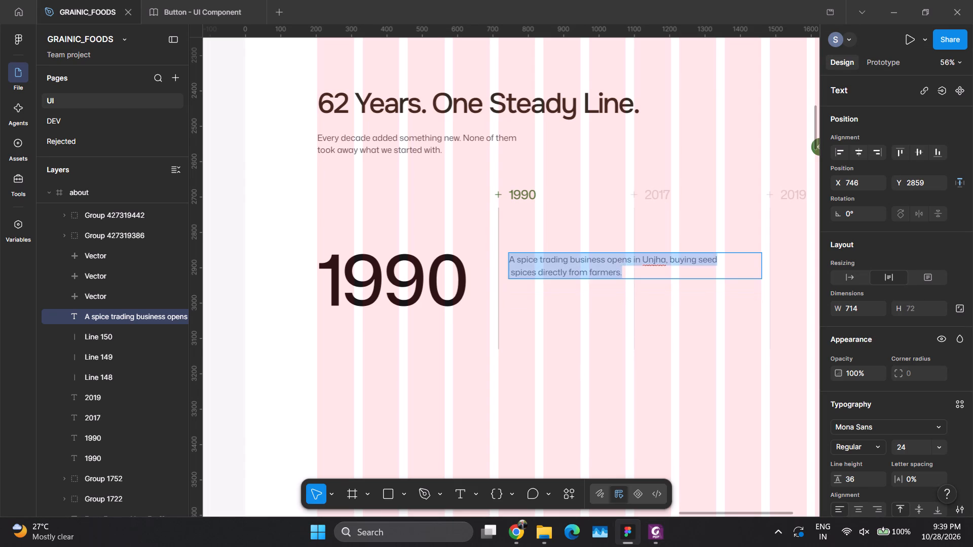
{"action": "key", "text": "Left"}
{"action": "key", "text": "Down"}
{"action": "key", "text": "Right"}
{"action": "key", "text": "BackSpace"}
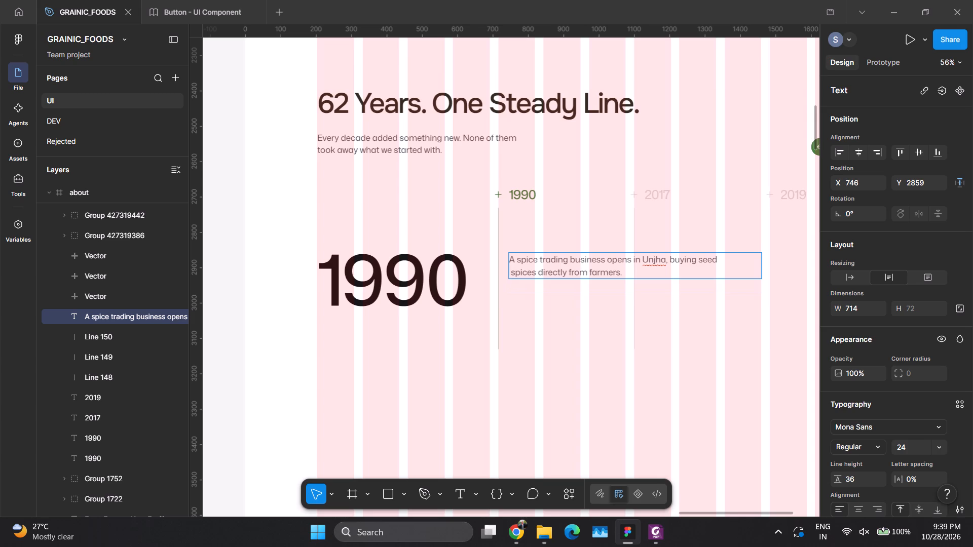
{"action": "key", "text": "BackSpace"}
{"action": "key", "text": "space"}
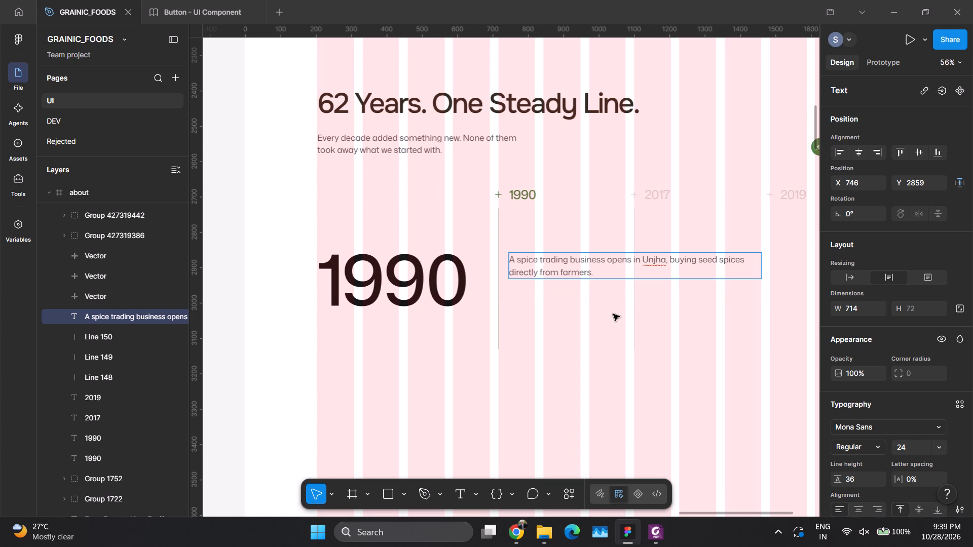
{"action": "left_click", "coordinate": [615, 316]}
{"action": "double_click", "coordinate": [520, 260]}
{"action": "left_click", "coordinate": [535, 342]}
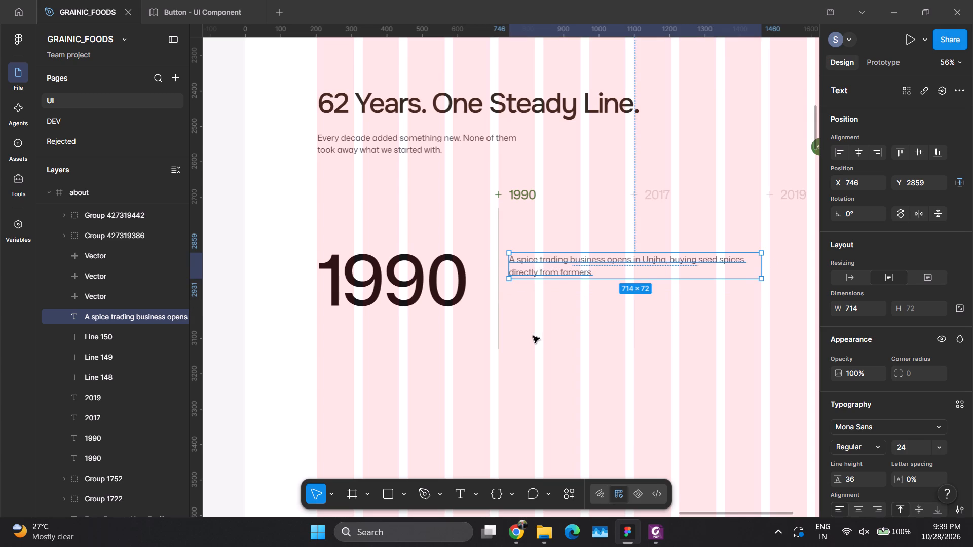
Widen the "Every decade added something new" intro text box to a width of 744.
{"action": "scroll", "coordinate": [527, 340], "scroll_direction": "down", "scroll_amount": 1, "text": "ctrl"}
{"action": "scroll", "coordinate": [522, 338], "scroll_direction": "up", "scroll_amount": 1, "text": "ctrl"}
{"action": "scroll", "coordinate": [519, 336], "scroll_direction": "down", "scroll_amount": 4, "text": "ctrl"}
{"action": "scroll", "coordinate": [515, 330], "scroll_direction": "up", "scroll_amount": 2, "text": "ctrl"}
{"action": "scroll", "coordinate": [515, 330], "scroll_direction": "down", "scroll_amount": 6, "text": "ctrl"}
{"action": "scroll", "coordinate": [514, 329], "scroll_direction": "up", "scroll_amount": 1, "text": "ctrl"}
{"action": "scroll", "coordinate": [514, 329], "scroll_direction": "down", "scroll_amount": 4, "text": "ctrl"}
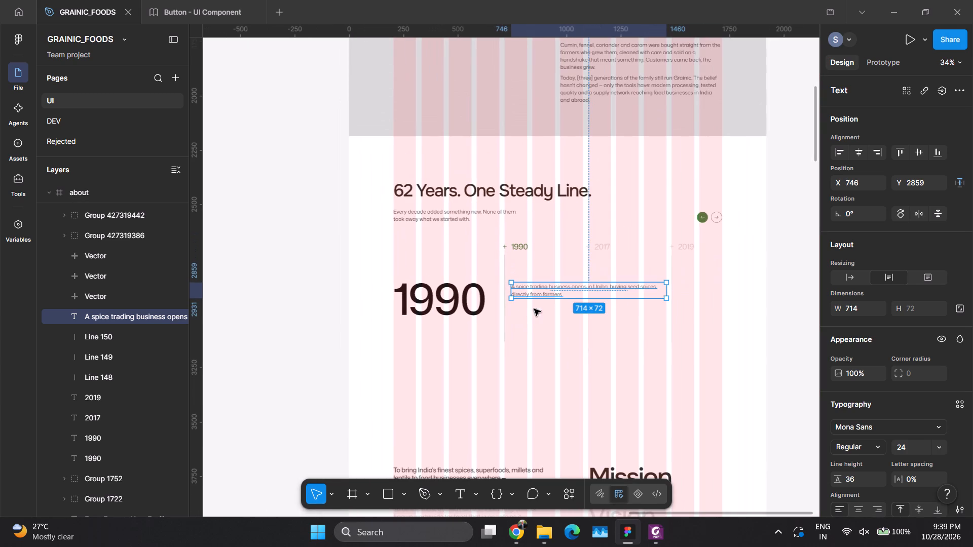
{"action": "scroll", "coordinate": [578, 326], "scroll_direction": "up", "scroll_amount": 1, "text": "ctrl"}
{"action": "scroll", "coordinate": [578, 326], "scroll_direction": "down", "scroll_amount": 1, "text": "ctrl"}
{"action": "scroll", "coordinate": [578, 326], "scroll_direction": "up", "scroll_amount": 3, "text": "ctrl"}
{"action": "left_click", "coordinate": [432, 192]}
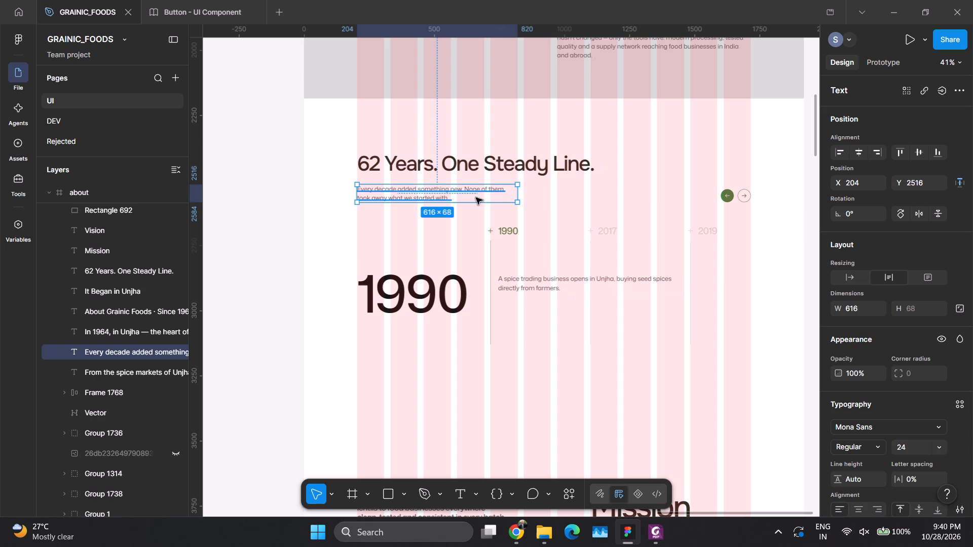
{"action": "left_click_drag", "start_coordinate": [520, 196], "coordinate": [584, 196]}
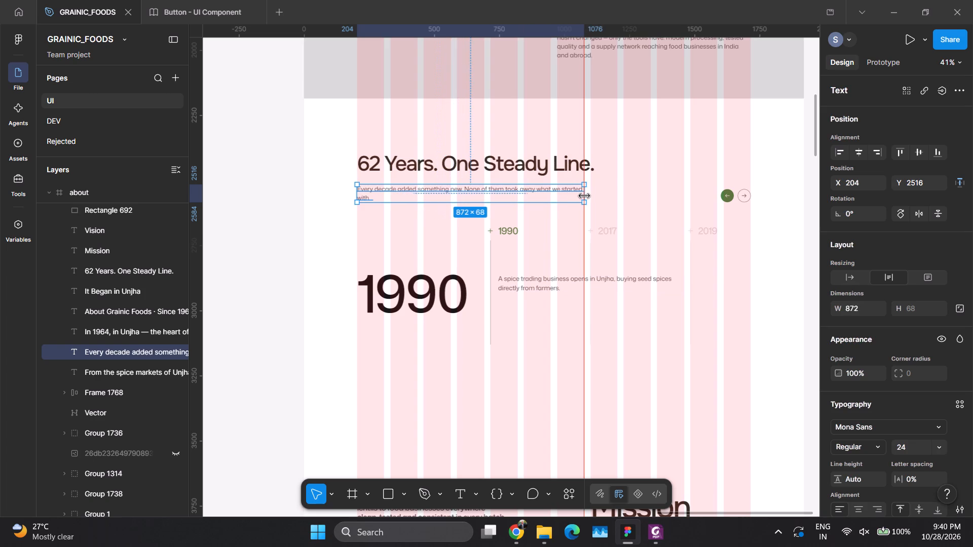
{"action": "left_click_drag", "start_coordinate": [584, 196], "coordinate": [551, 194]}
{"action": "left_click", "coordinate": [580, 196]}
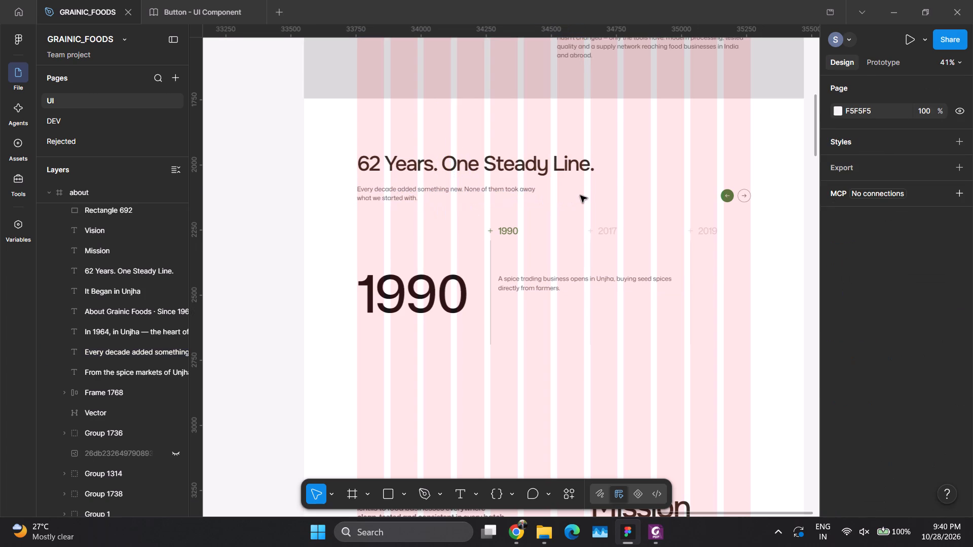
Break the intro text after "Every decade added something new." so that "None of them" starts the second line.
{"action": "scroll", "coordinate": [466, 213], "scroll_direction": "up", "scroll_amount": 5, "text": "ctrl"}
{"action": "scroll", "coordinate": [466, 213], "scroll_direction": "down", "scroll_amount": 1, "text": "ctrl"}
{"action": "double_click", "coordinate": [472, 187]}
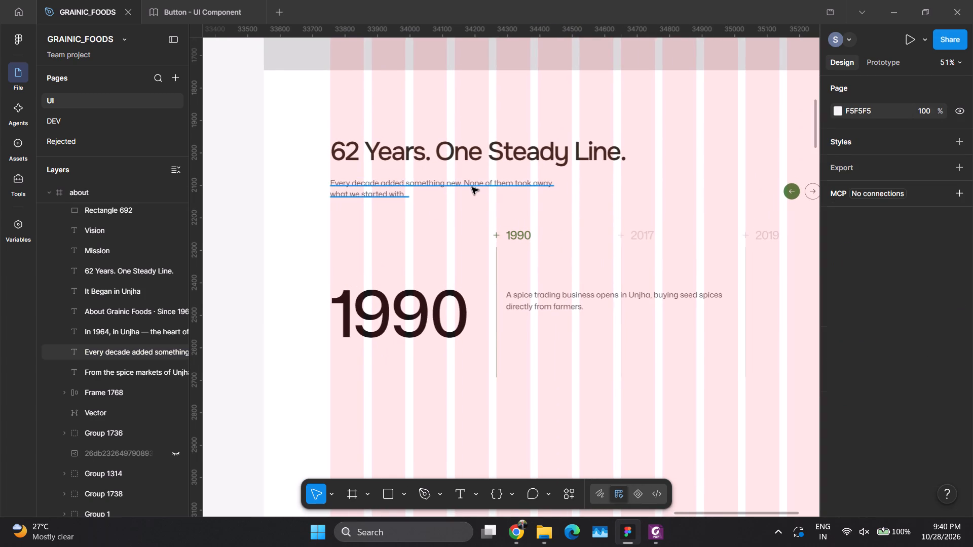
{"action": "left_click", "coordinate": [464, 183]}
{"action": "key", "text": "BackSpace"}
{"action": "key", "text": "Return"}
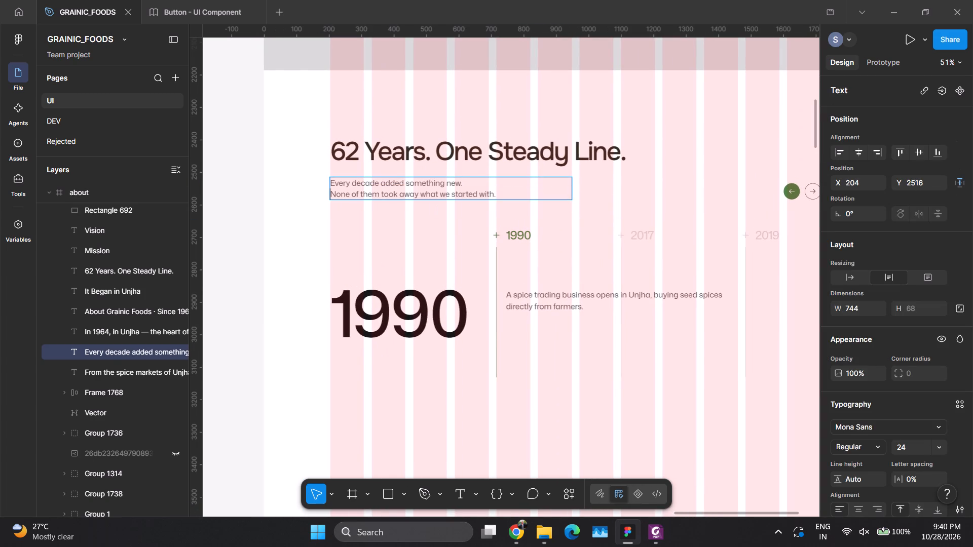
{"action": "double_click", "coordinate": [598, 199]}
Narrow the intro text box under the heading to a width of 616, on a grid column edge.
{"action": "left_click", "coordinate": [442, 190], "text": "ctrl"}
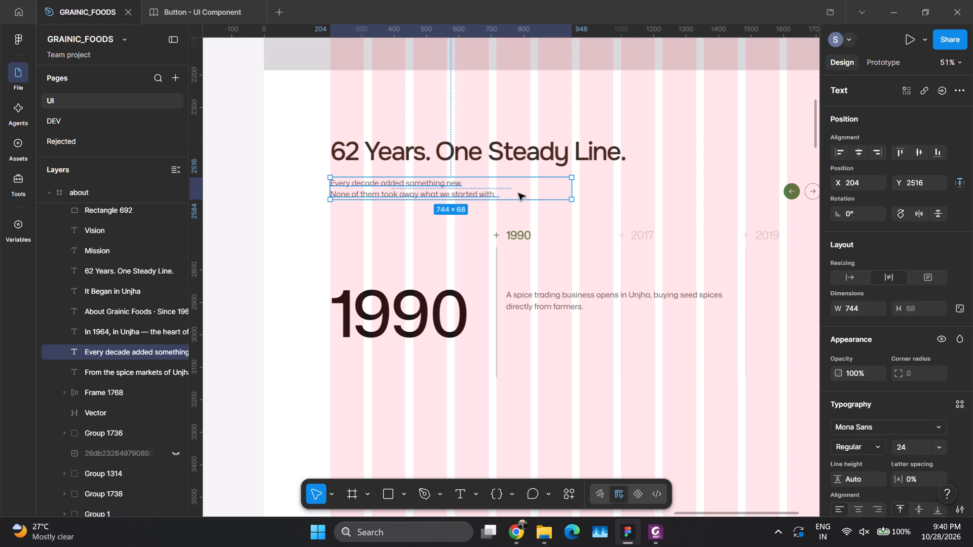
{"action": "left_click_drag", "start_coordinate": [572, 188], "coordinate": [530, 188]}
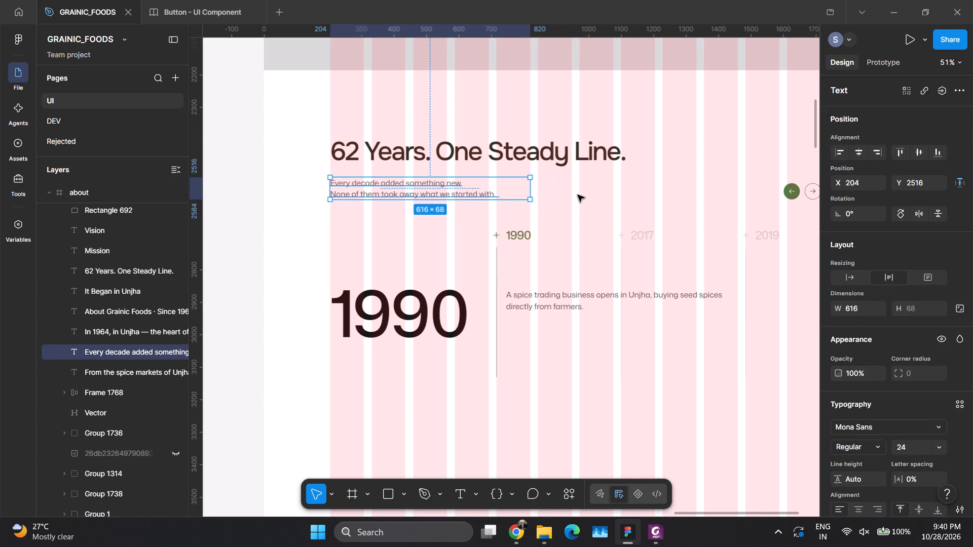
{"action": "left_click", "coordinate": [578, 195]}
Change the small green "1990" timeline label to "1990s".
{"action": "double_click", "coordinate": [523, 235]}
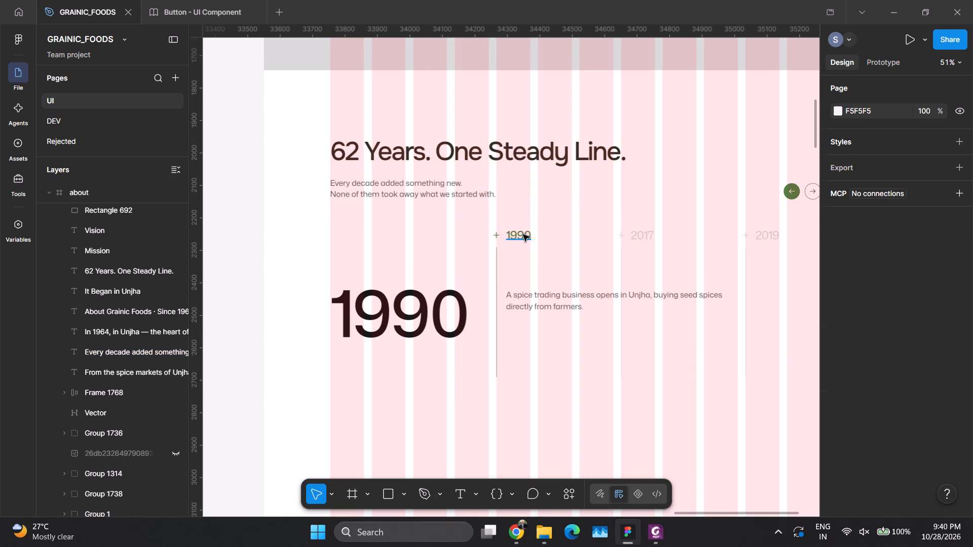
{"action": "left_click", "coordinate": [528, 236]}
{"action": "key", "text": "s"}
{"action": "double_click", "coordinate": [560, 236]}
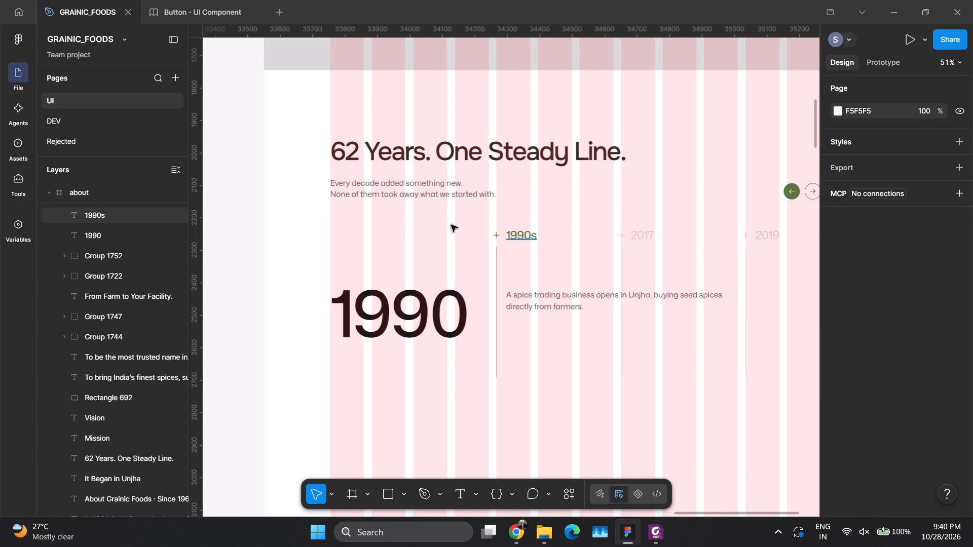
Change the large "1990" milestone year to "1964", matching the first row of the About Us PDF table.
{"action": "scroll", "coordinate": [445, 222], "scroll_direction": "down", "scroll_amount": 7, "text": "ctrl"}
{"action": "scroll", "coordinate": [499, 256], "scroll_direction": "down", "scroll_amount": 1, "text": "ctrl"}
{"action": "scroll", "coordinate": [499, 256], "scroll_direction": "up", "scroll_amount": 1, "text": "ctrl"}
{"action": "scroll", "coordinate": [499, 256], "scroll_direction": "down", "scroll_amount": 1, "text": "ctrl"}
{"action": "key", "text": "alt+Tab"}
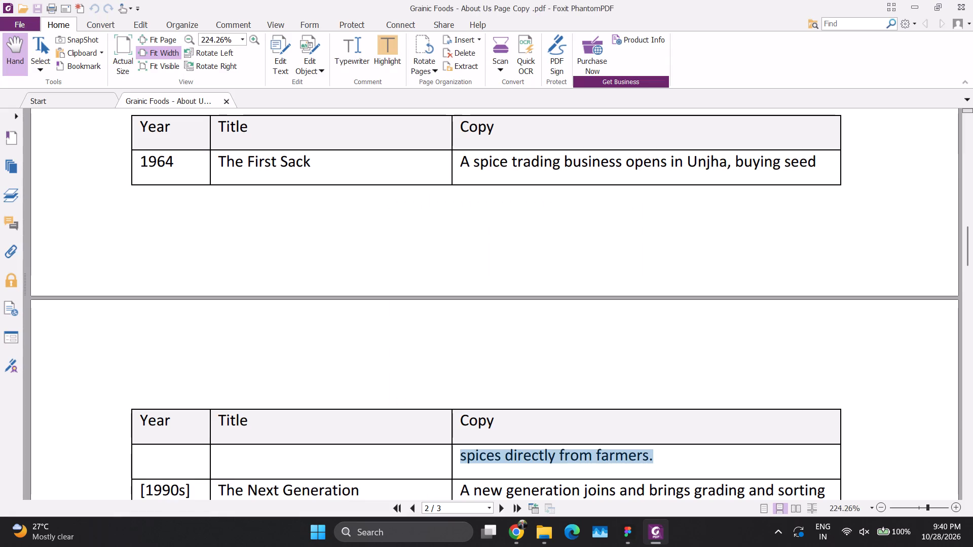
{"action": "key", "text": "alt+Tab"}
{"action": "scroll", "coordinate": [417, 291], "scroll_direction": "up", "scroll_amount": 4, "text": "ctrl"}
{"action": "scroll", "coordinate": [417, 291], "scroll_direction": "down", "scroll_amount": 1, "text": "ctrl"}
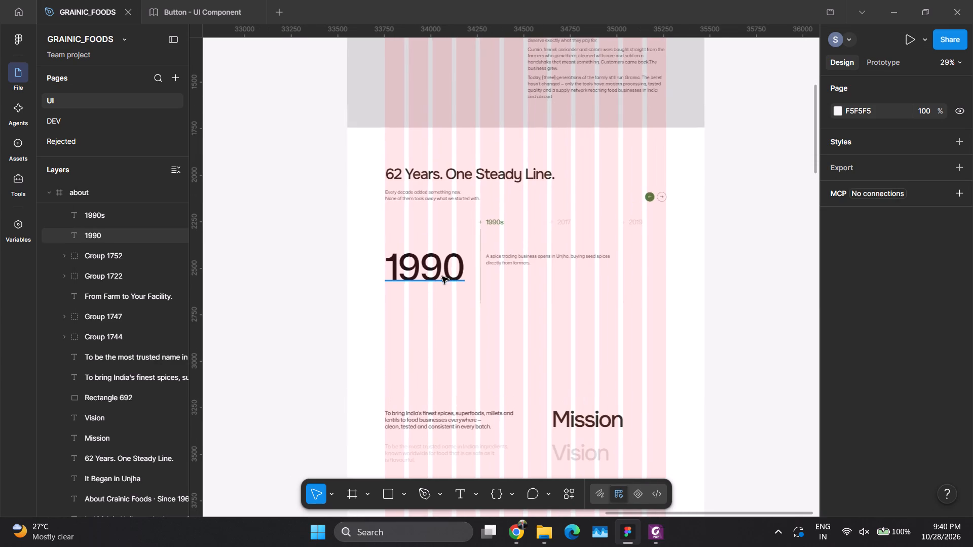
{"action": "double_click", "coordinate": [442, 277], "text": "ctrl"}
{"action": "double_click", "coordinate": [452, 273]}
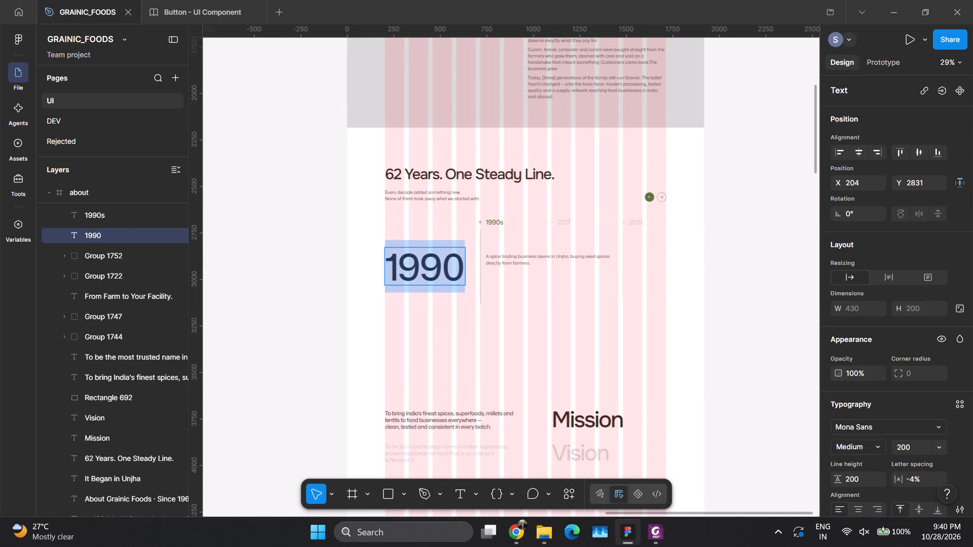
{"action": "left_click_drag", "start_coordinate": [422, 273], "coordinate": [458, 279]}
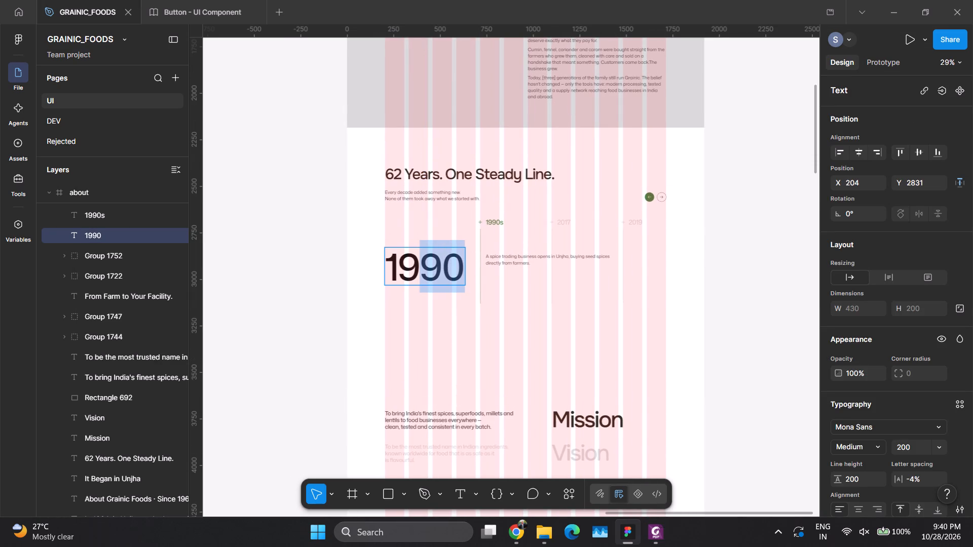
{"action": "type", "text": "64"}
Change the faded "2017" timeline label to "1990".
{"action": "scroll", "coordinate": [502, 231], "scroll_direction": "down", "scroll_amount": 1, "text": "ctrl"}
{"action": "scroll", "coordinate": [502, 231], "scroll_direction": "up", "scroll_amount": 7, "text": "ctrl"}
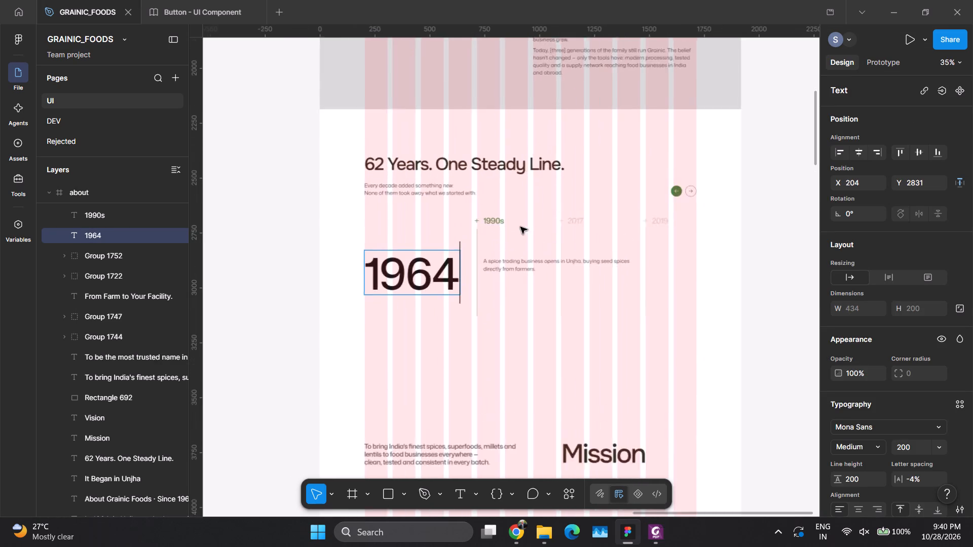
{"action": "scroll", "coordinate": [520, 227], "scroll_direction": "up", "scroll_amount": 7, "text": "ctrl"}
{"action": "scroll", "coordinate": [555, 228], "scroll_direction": "down", "scroll_amount": 1, "text": "ctrl"}
{"action": "scroll", "coordinate": [555, 228], "scroll_direction": "up", "scroll_amount": 1, "text": "ctrl"}
{"action": "left_click", "coordinate": [612, 215], "text": "ctrl"}
{"action": "key", "text": "ctrl+a"}
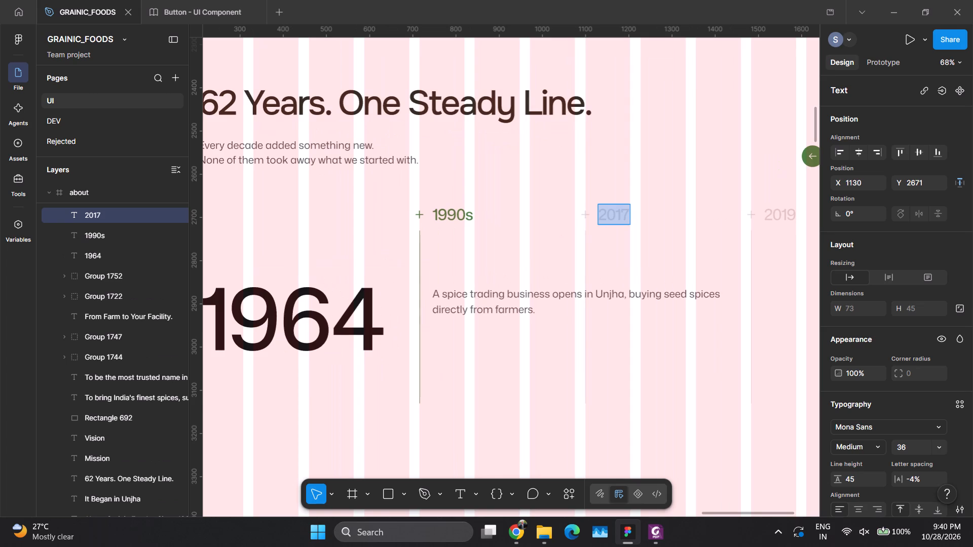
{"action": "type", "text": "199"}
{"action": "key", "text": "0"}
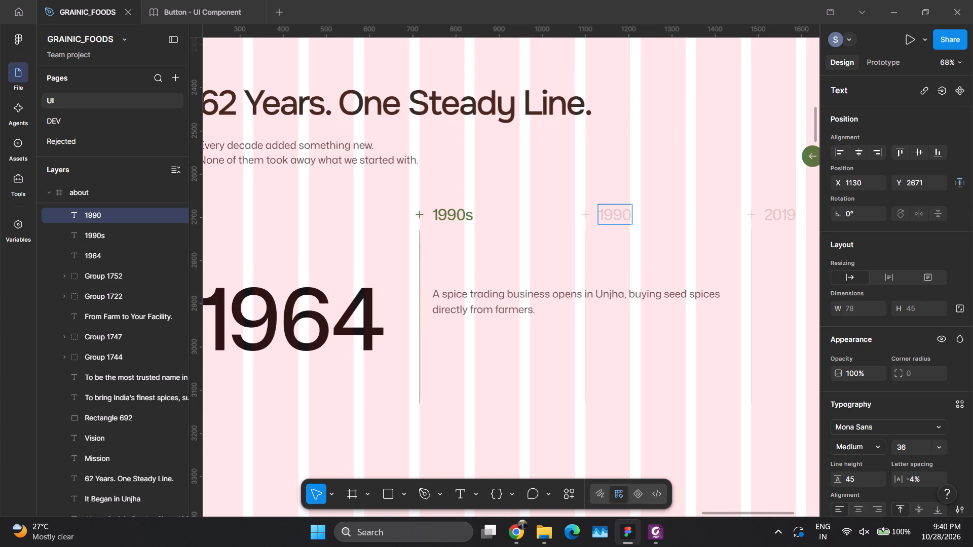
Change the green "1990s" timeline label to "1964".
{"action": "left_click", "coordinate": [455, 213]}
{"action": "key", "text": "ctrl+a"}
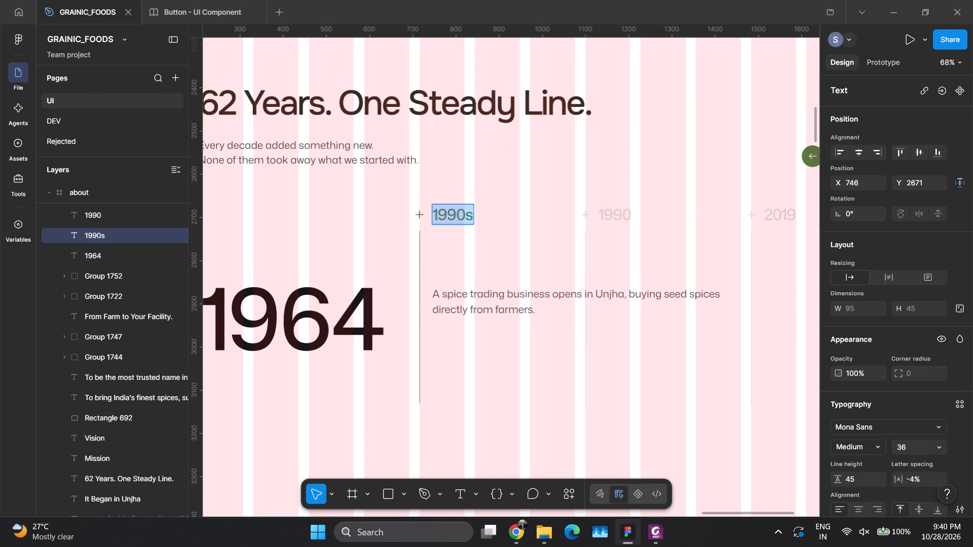
{"action": "type", "text": "1964"}
{"action": "left_click", "coordinate": [490, 220]}
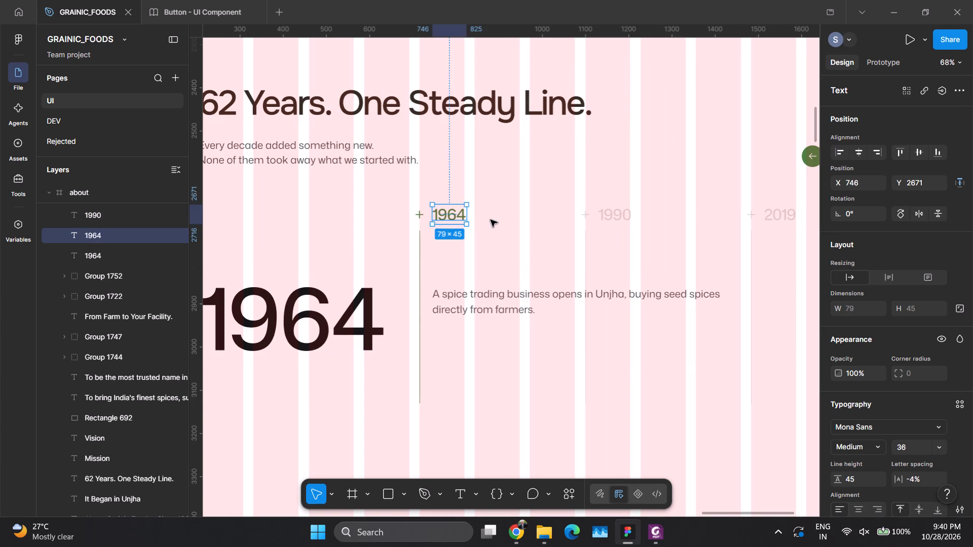
Check the milestone years in the PDF table and change the faded "2019" timeline label to "2010".
{"action": "key", "text": "alt+Tab"}
{"action": "scroll", "coordinate": [169, 378], "scroll_direction": "up", "scroll_amount": 1}
{"action": "scroll", "coordinate": [171, 376], "scroll_direction": "down", "scroll_amount": 5}
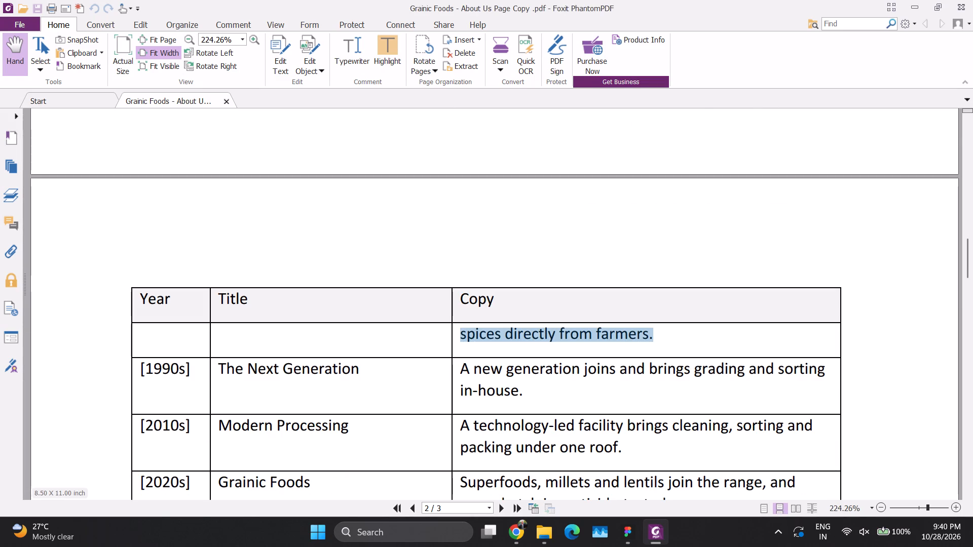
{"action": "key", "text": "alt+Tab"}
{"action": "double_click", "coordinate": [779, 216], "text": "ctrl"}
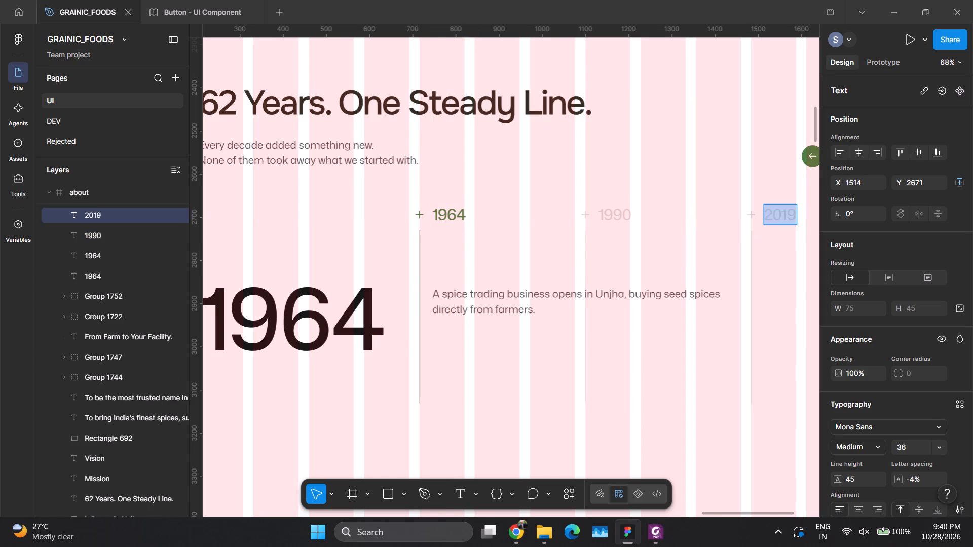
{"action": "type", "text": "10"}
{"action": "key", "text": "BackSpace"}
{"action": "key", "text": "BackSpace"}
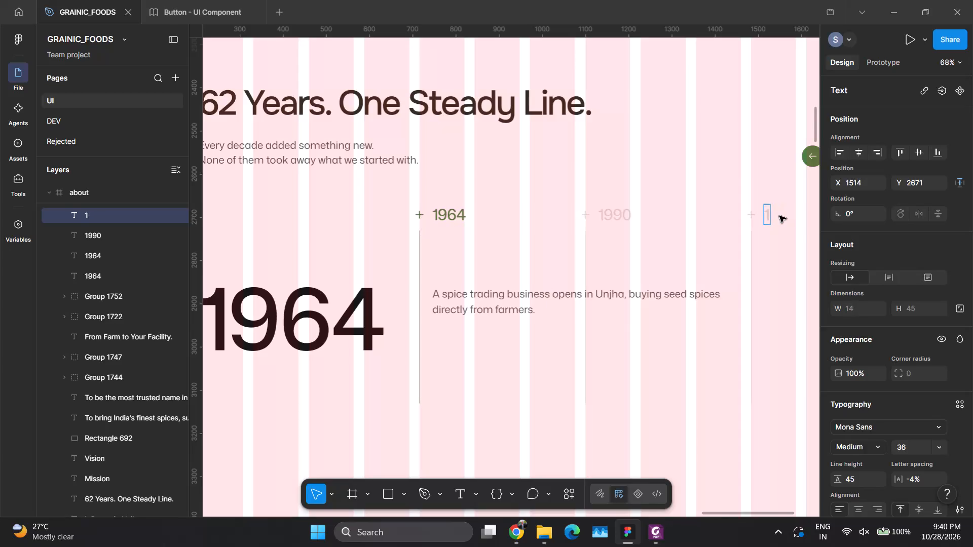
{"action": "type", "text": "210"}
{"action": "key", "text": "BackSpace"}
{"action": "key", "text": "BackSpace"}
{"action": "type", "text": "010"}
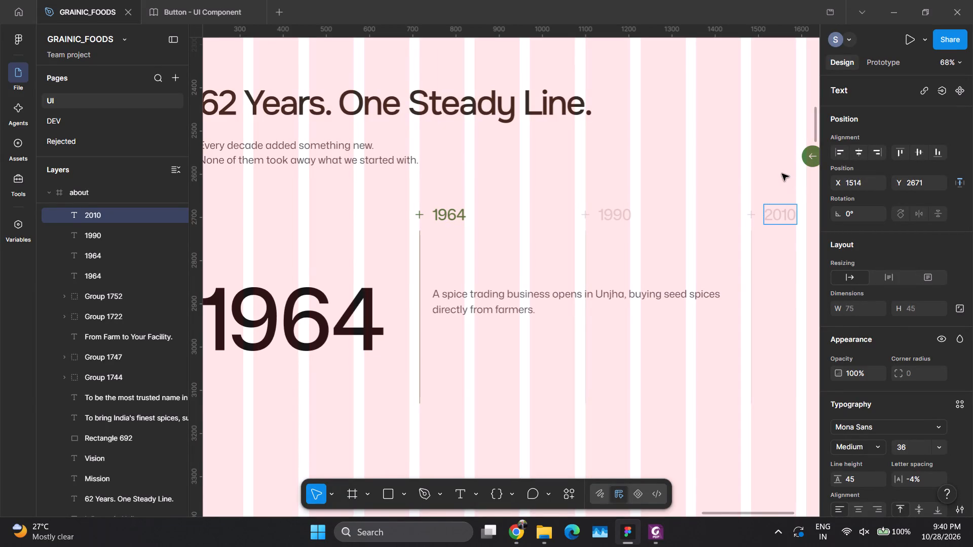
{"action": "left_click", "coordinate": [775, 171]}
Move the spice trading description down slightly and place a duplicate of it just above.
{"action": "left_click", "coordinate": [490, 310], "text": "ctrl"}
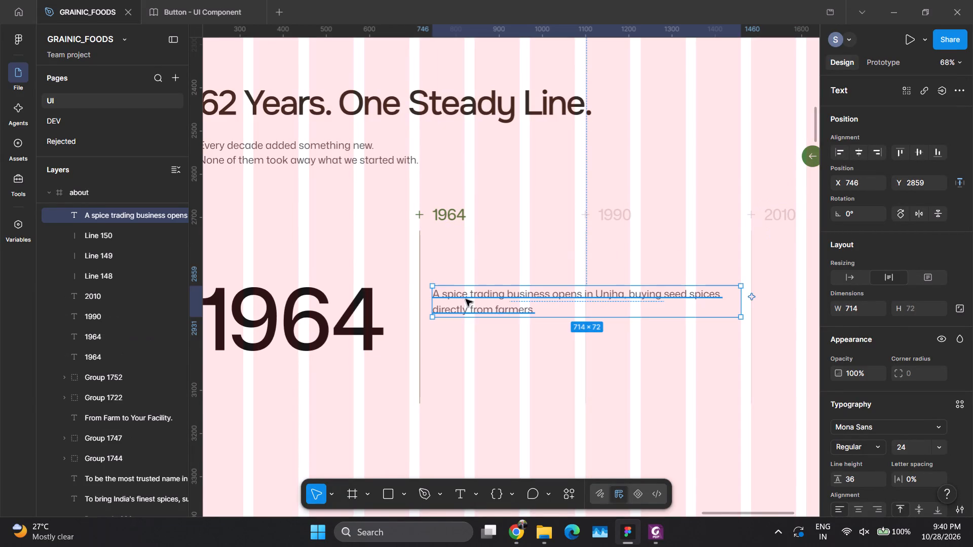
{"action": "left_click_drag", "start_coordinate": [467, 301], "coordinate": [467, 318]}
{"action": "left_click_drag", "start_coordinate": [466, 318], "coordinate": [466, 296], "text": "alt"}
Replace the upper duplicate's text with the 1964 title "The First Sack" copied from the PDF, without trailing blank lines.
{"action": "key", "text": "alt+Tab"}
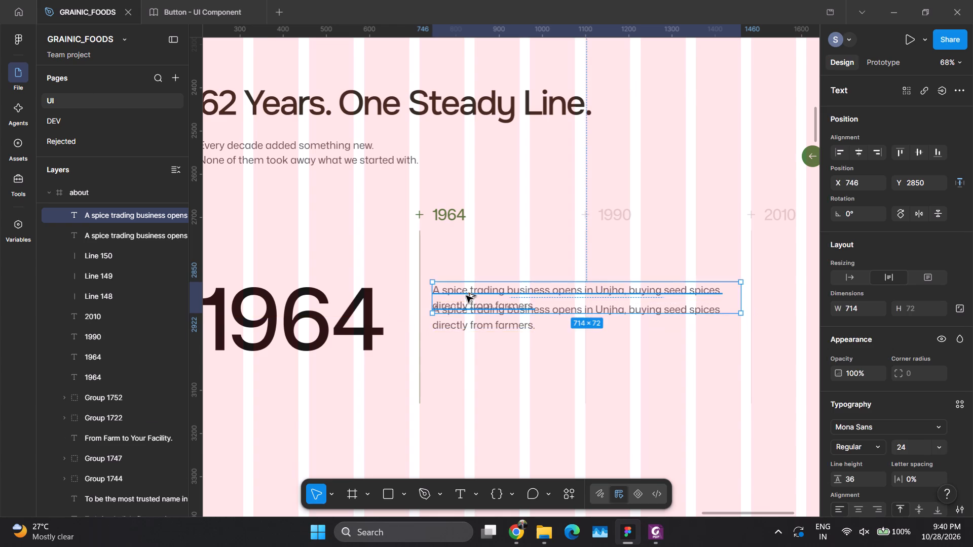
{"action": "scroll", "coordinate": [367, 288], "scroll_direction": "up", "scroll_amount": 2}
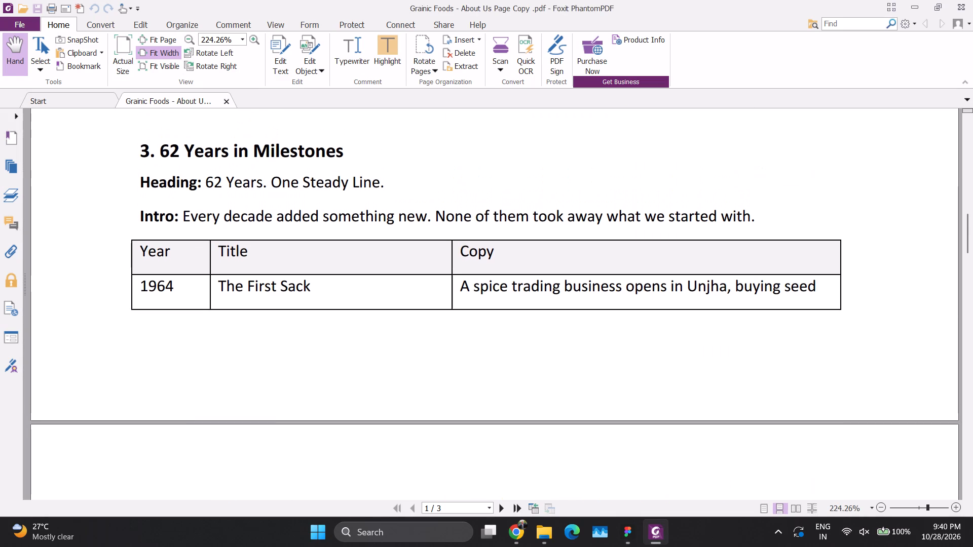
{"action": "left_click_drag", "start_coordinate": [309, 290], "coordinate": [219, 289]}
{"action": "key", "text": "ctrl+c"}
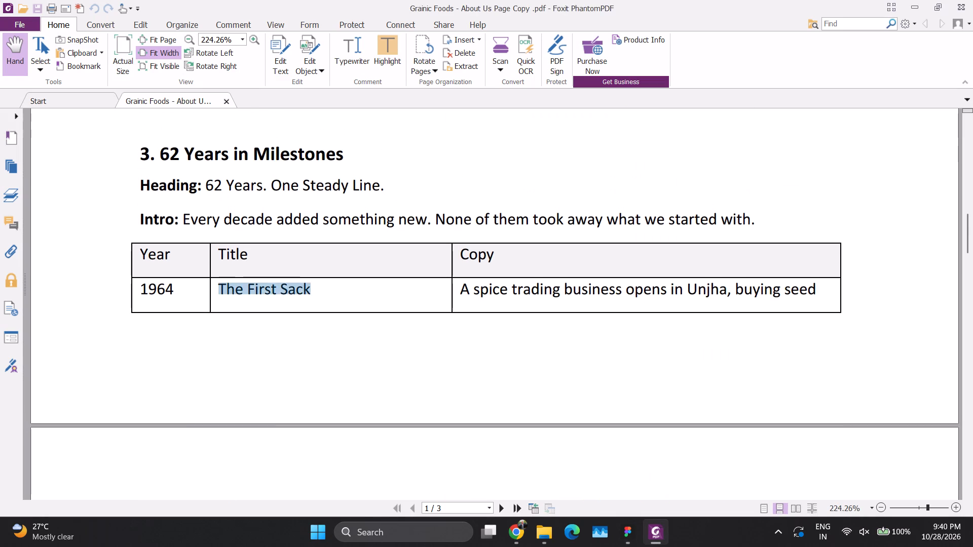
{"action": "key", "text": "alt+Tab"}
{"action": "double_click", "coordinate": [476, 294]}
{"action": "key", "text": "ctrl+v"}
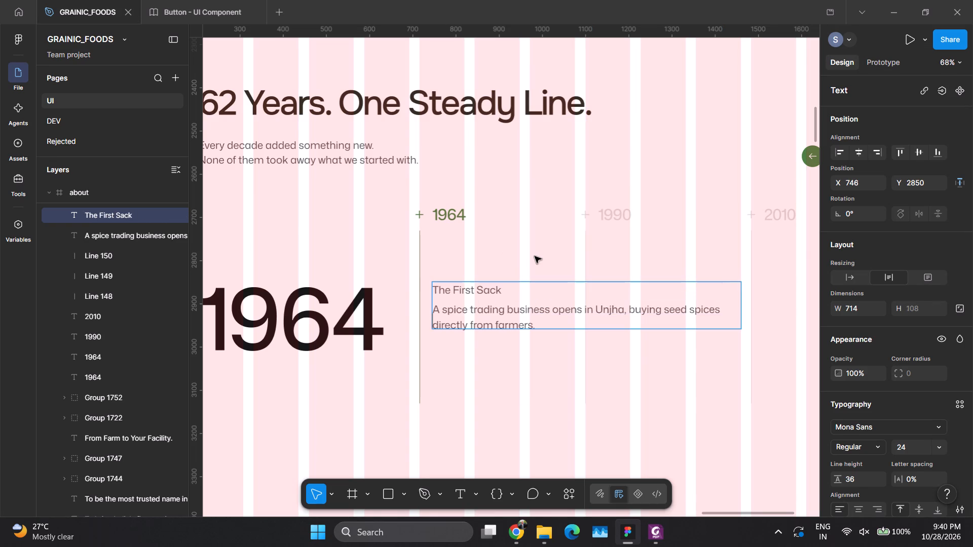
{"action": "left_click", "coordinate": [533, 256]}
{"action": "double_click", "coordinate": [463, 288]}
{"action": "left_click", "coordinate": [443, 318]}
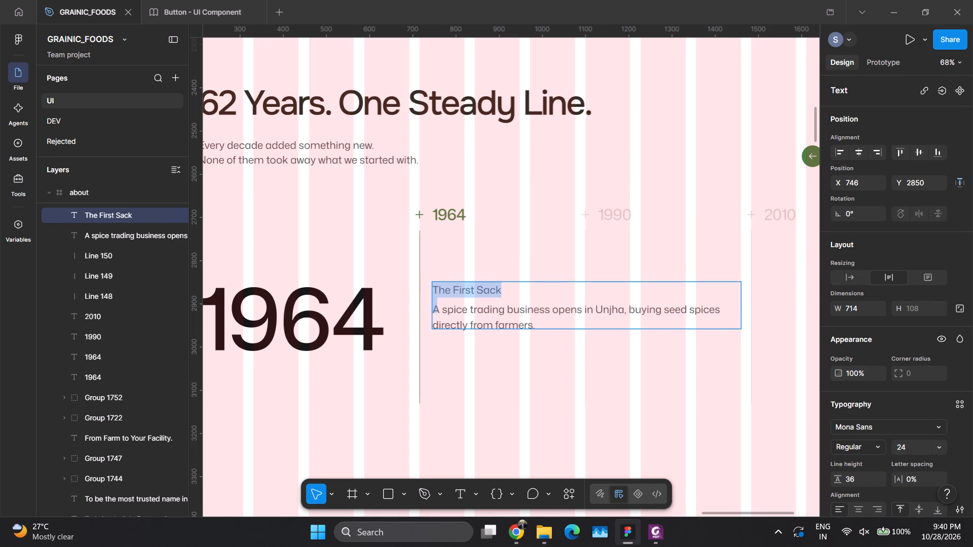
{"action": "key", "text": "BackSpace"}
{"action": "key", "text": "BackSpace"}
{"action": "key", "text": "BackSpace"}
{"action": "key", "text": "BackSpace"}
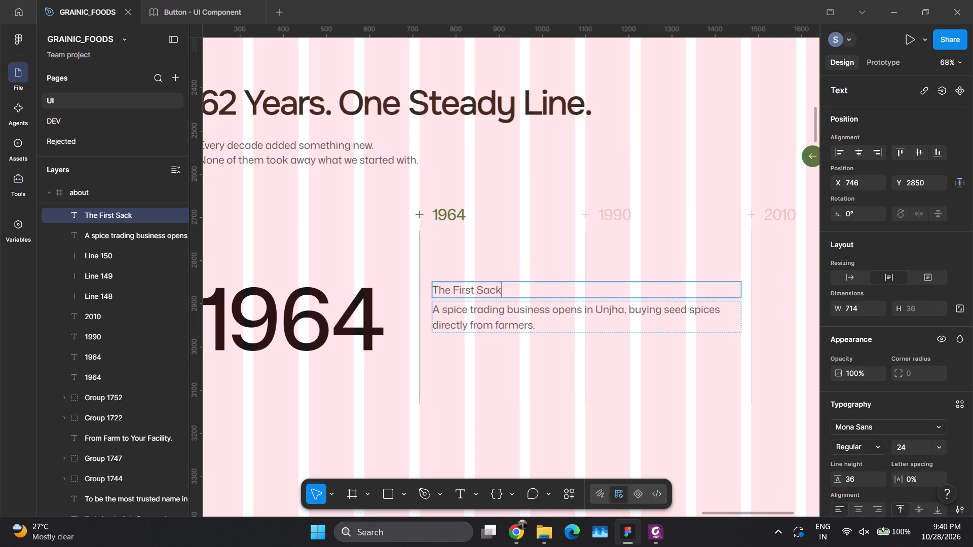
Copy the text properties of the "Superfoods" card heading in the homepage's "A World of Ingredients" section.
{"action": "scroll", "coordinate": [445, 316], "scroll_direction": "up", "scroll_amount": 4}
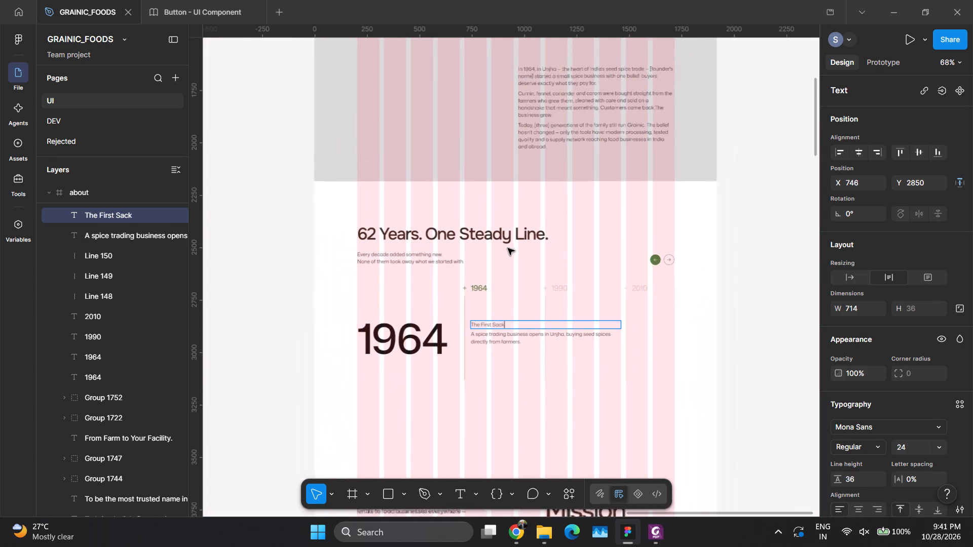
{"action": "scroll", "coordinate": [726, 199], "scroll_direction": "up", "scroll_amount": 3}
{"action": "left_click", "coordinate": [753, 182]}
{"action": "scroll", "coordinate": [753, 182], "scroll_direction": "up", "scroll_amount": 3}
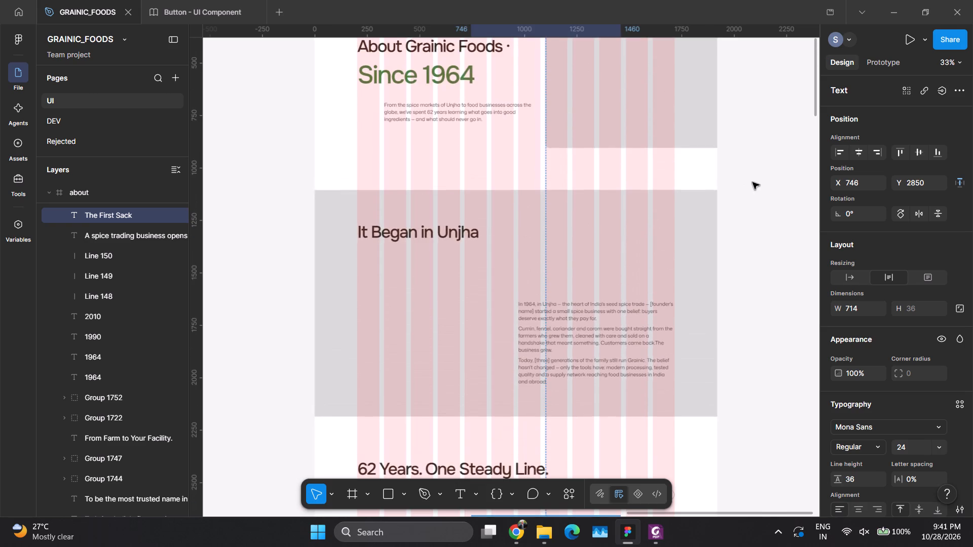
{"action": "scroll", "coordinate": [753, 182], "scroll_direction": "up", "scroll_amount": 3}
{"action": "scroll", "coordinate": [753, 182], "scroll_direction": "down", "scroll_amount": 3}
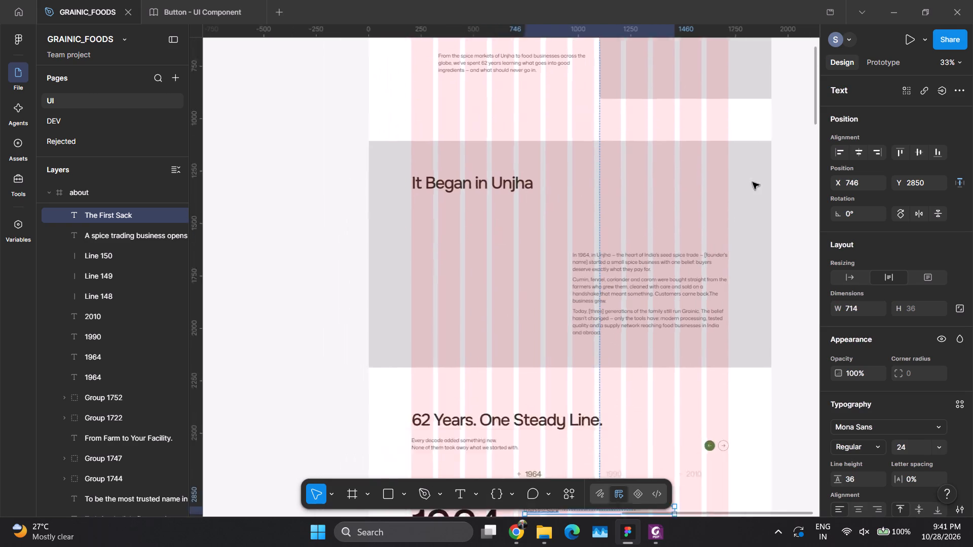
{"action": "scroll", "coordinate": [753, 182], "scroll_direction": "down", "scroll_amount": 1}
{"action": "scroll", "coordinate": [602, 310], "scroll_direction": "right", "scroll_amount": 1}
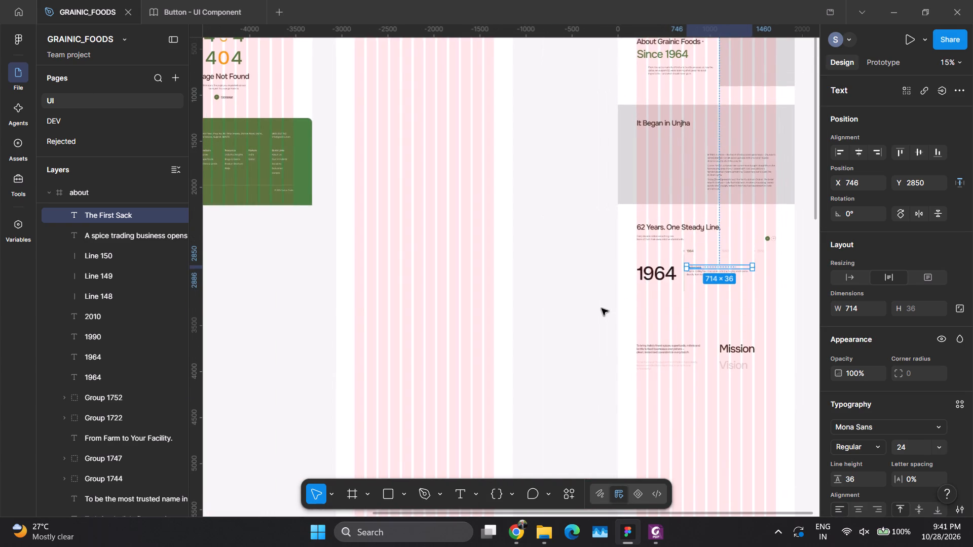
{"action": "scroll", "coordinate": [602, 308], "scroll_direction": "right", "scroll_amount": 3}
{"action": "scroll", "coordinate": [397, 207], "scroll_direction": "right", "scroll_amount": 1}
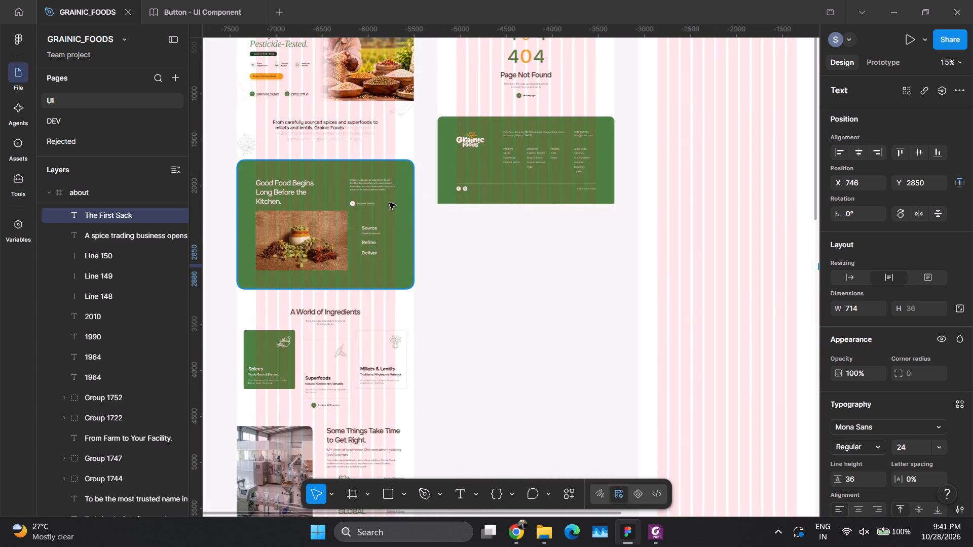
{"action": "left_click", "coordinate": [322, 381], "text": "ctrl"}
{"action": "key", "text": "ctrl+alt+c"}
Apply the copied heading properties to the "The First Sack" title in the about page timeline.
{"action": "scroll", "coordinate": [513, 364], "scroll_direction": "left", "scroll_amount": 3}
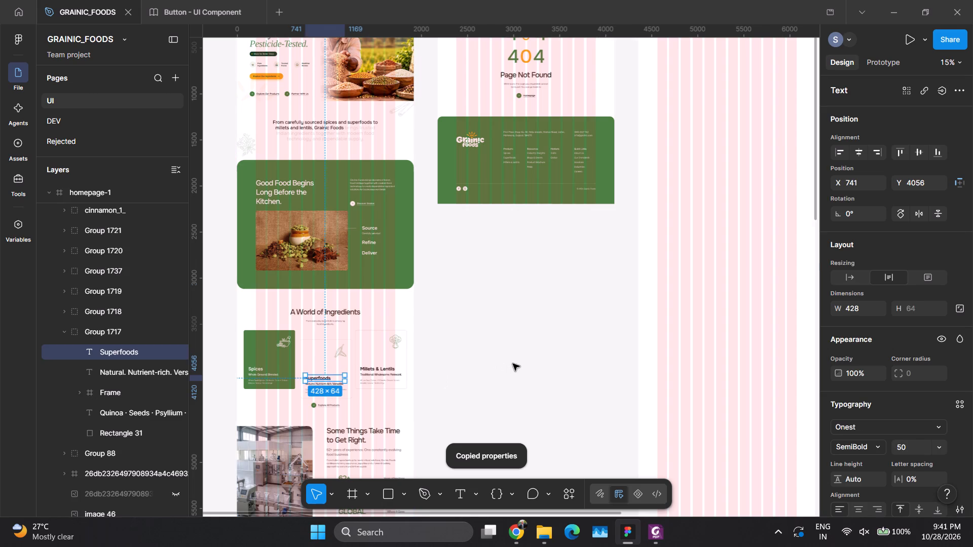
{"action": "scroll", "coordinate": [513, 364], "scroll_direction": "left", "scroll_amount": 7}
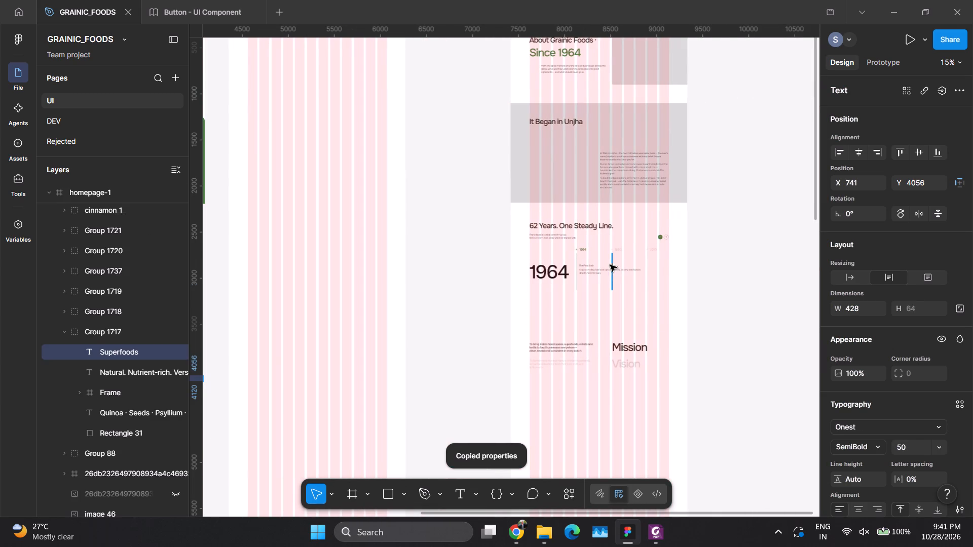
{"action": "left_click", "coordinate": [610, 265]}
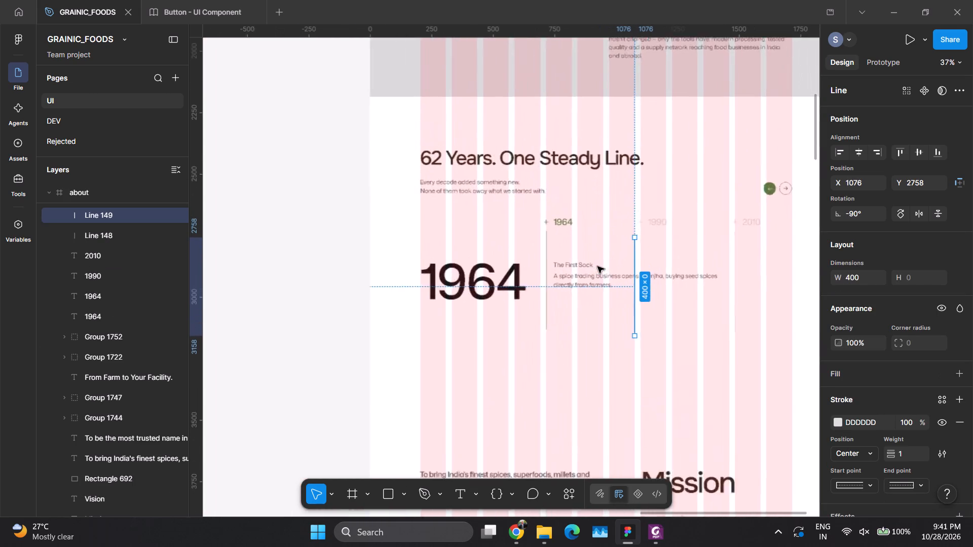
{"action": "key", "text": "ctrl+z"}
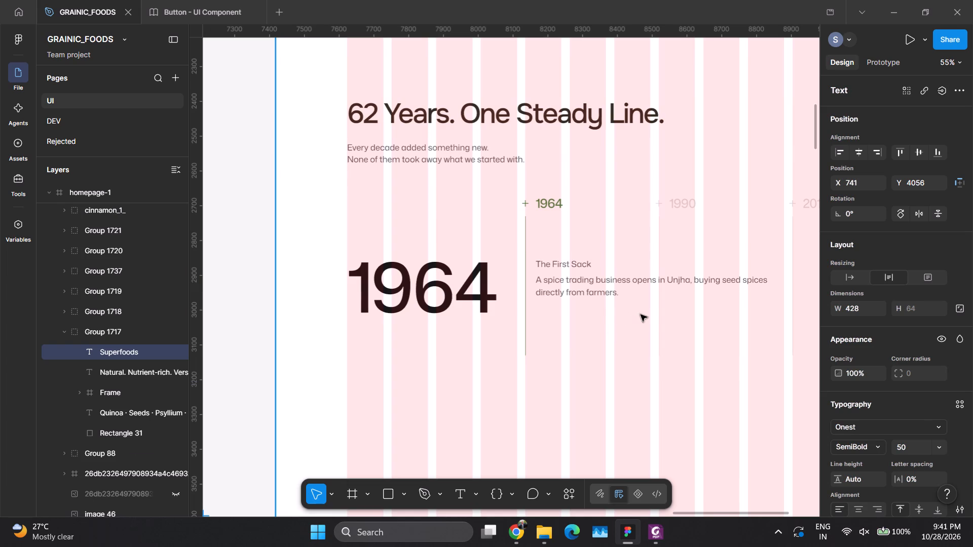
{"action": "left_click", "coordinate": [579, 260]}
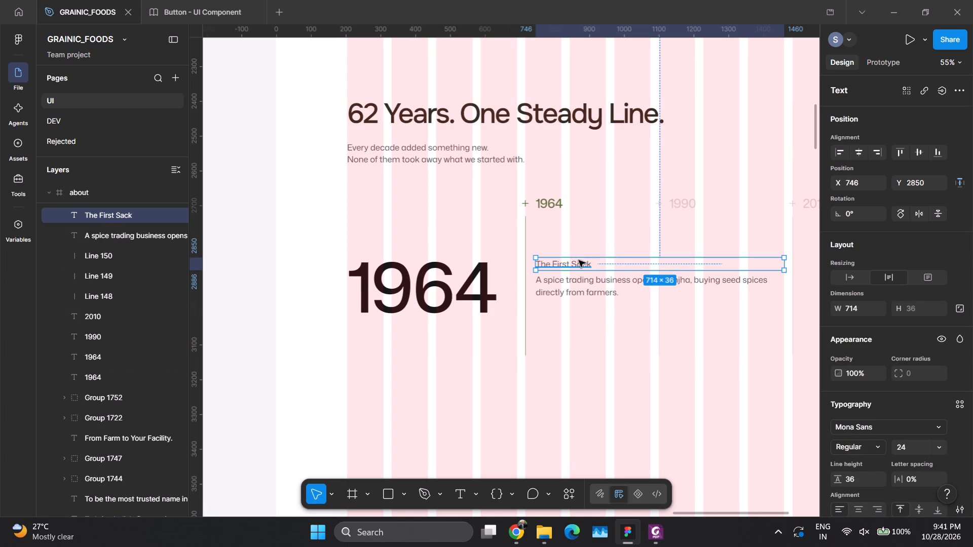
{"action": "key", "text": "ctrl+alt+v"}
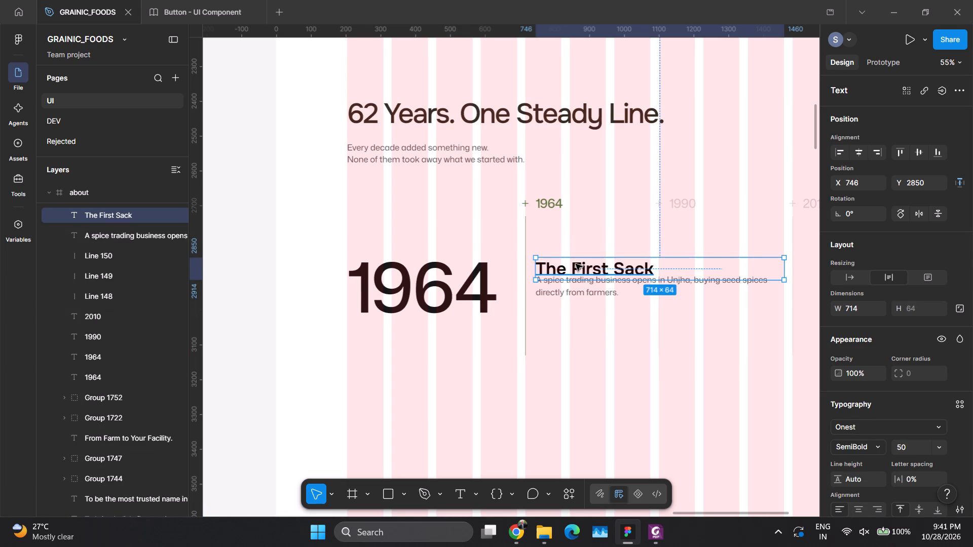
Position the "The First Sack" title just above its description, at Y 2811.
{"action": "left_click_drag", "start_coordinate": [576, 264], "coordinate": [577, 248]}
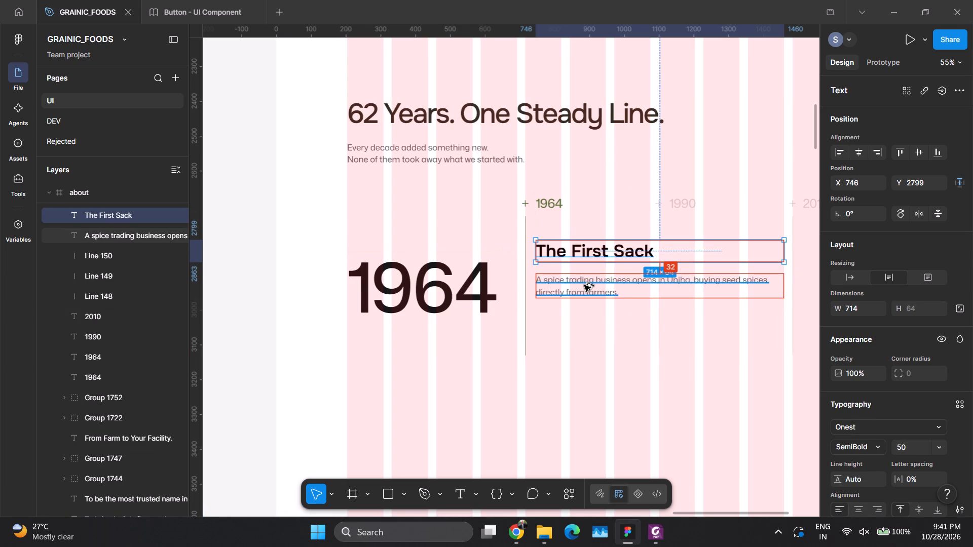
{"action": "key", "text": "alt+Down"}
{"action": "key", "text": "alt+Down"}
{"action": "key", "text": "alt+shift+Down"}
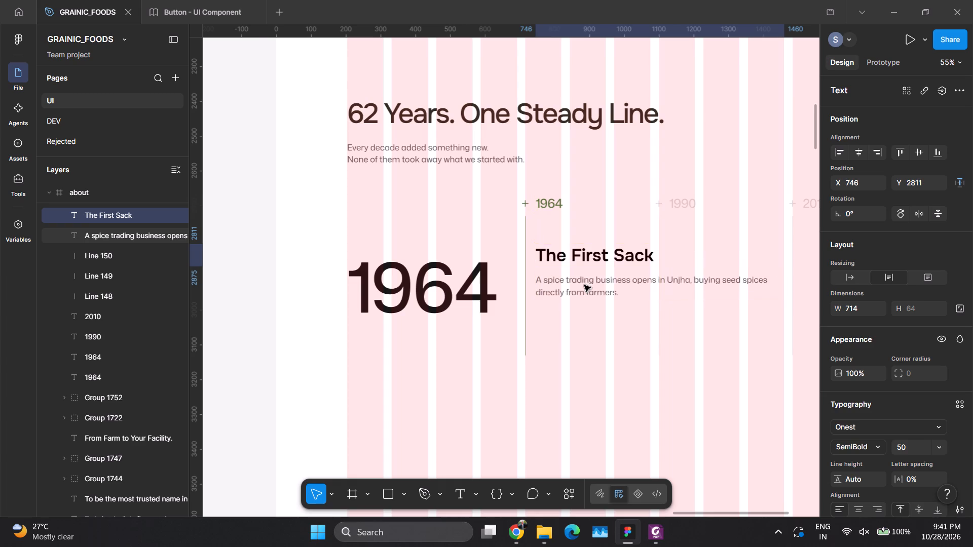
Move the "The First Sack" title and its description down together so they sit vertically centred beside the large "1964".
{"action": "left_click", "coordinate": [578, 290], "text": "shift"}
{"action": "left_click_drag", "start_coordinate": [568, 283], "coordinate": [567, 297]}
{"action": "left_click", "coordinate": [551, 361]}
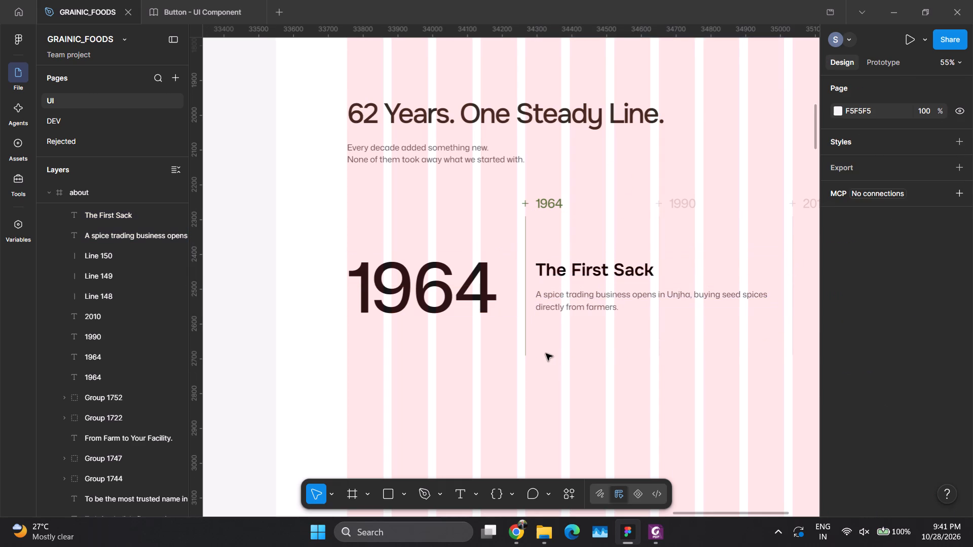
Review the about page's overall layout, from the top sections and the timeline down to the lower sections.
{"action": "left_click", "coordinate": [738, 302]}
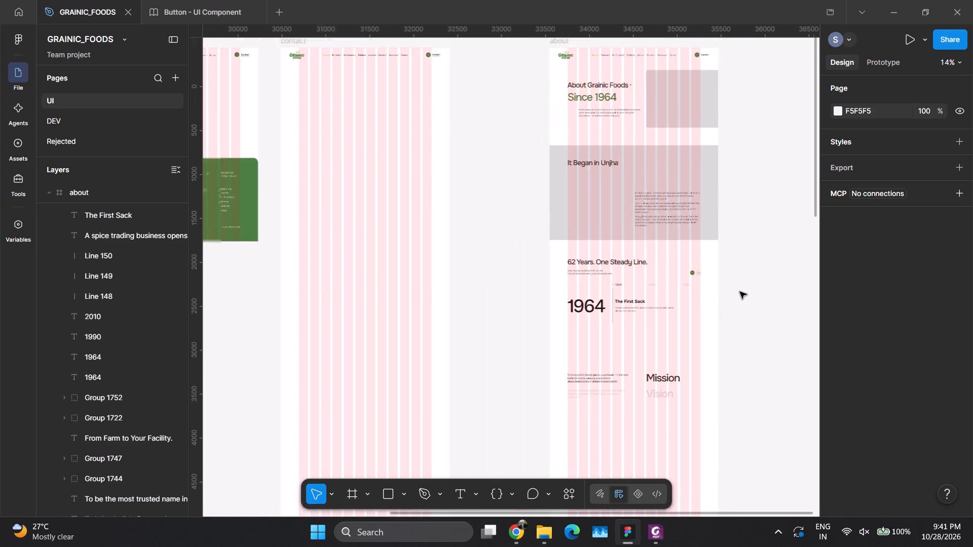
{"action": "left_click", "coordinate": [698, 417]}
{"action": "scroll", "coordinate": [613, 244], "scroll_direction": "down", "scroll_amount": 5}
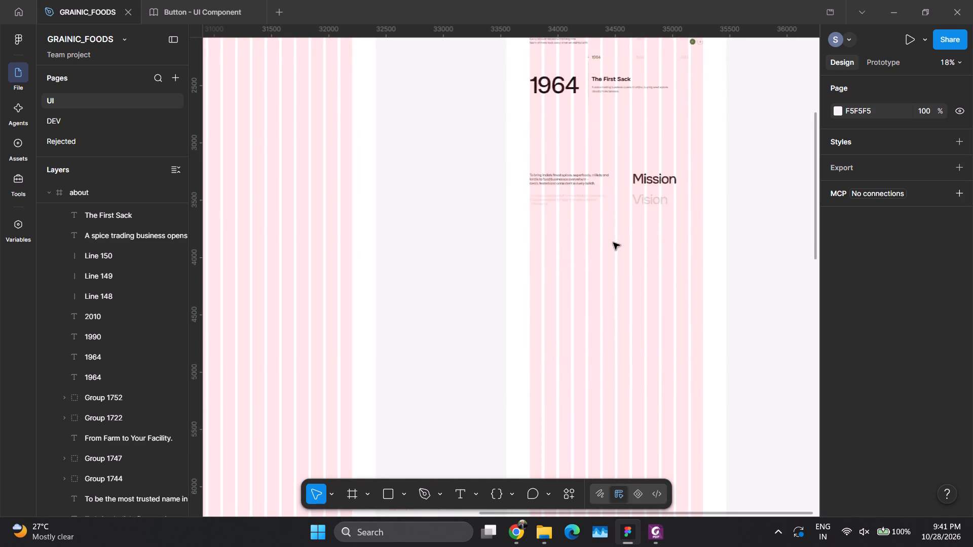
{"action": "scroll", "coordinate": [612, 245], "scroll_direction": "down", "scroll_amount": 5}
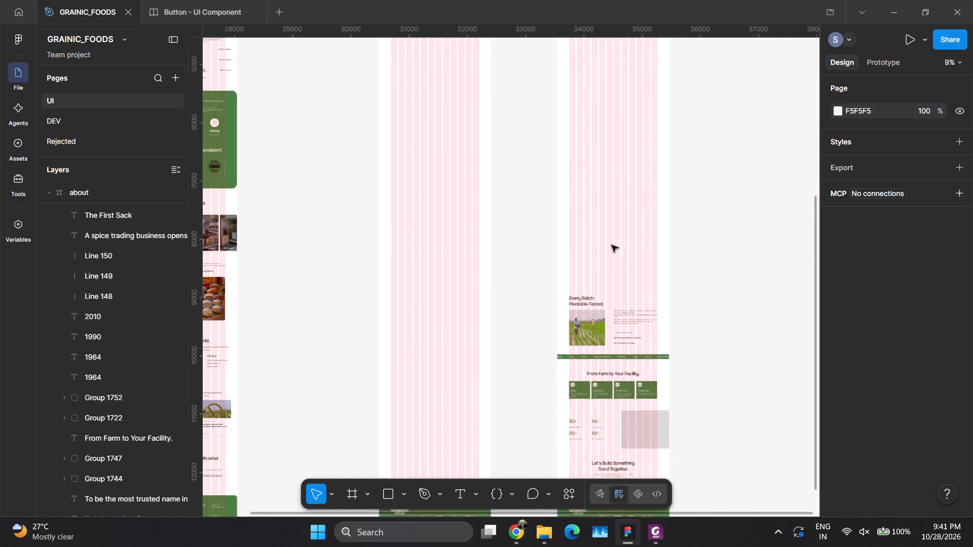
{"action": "scroll", "coordinate": [612, 245], "scroll_direction": "left", "scroll_amount": 1}
{"action": "scroll", "coordinate": [612, 245], "scroll_direction": "up", "scroll_amount": 2}
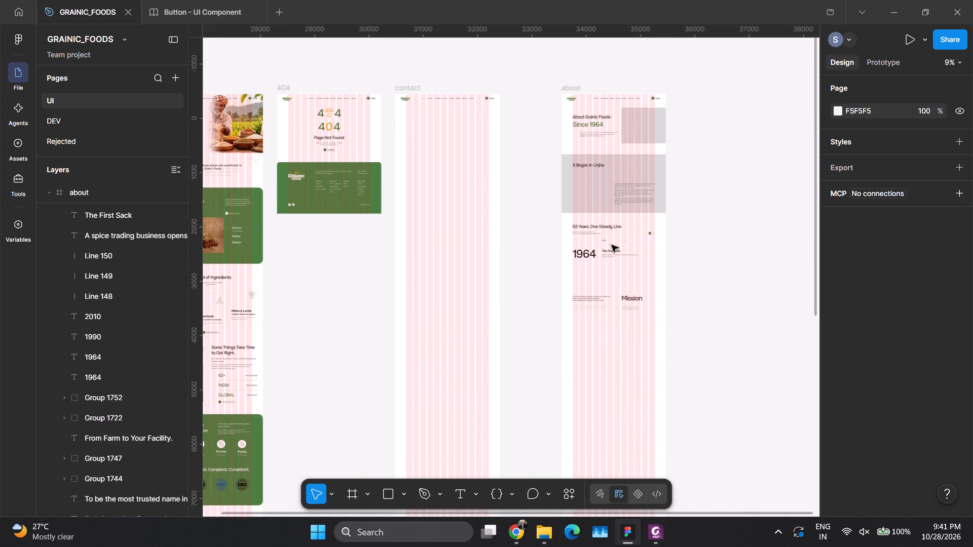
{"action": "scroll", "coordinate": [612, 245], "scroll_direction": "up", "scroll_amount": 1}
{"action": "left_click", "coordinate": [759, 209]}
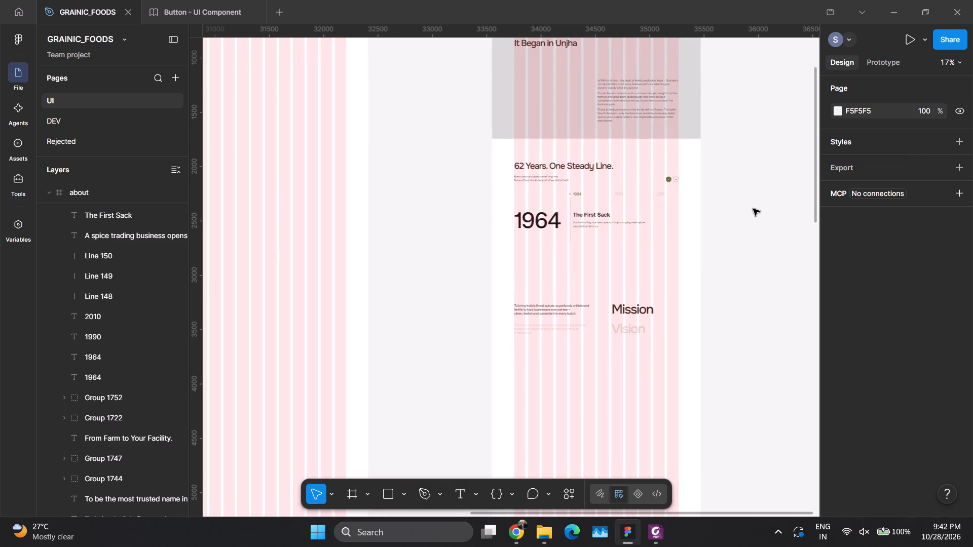
{"action": "left_click", "coordinate": [569, 164]}
{"action": "left_click", "coordinate": [713, 249]}
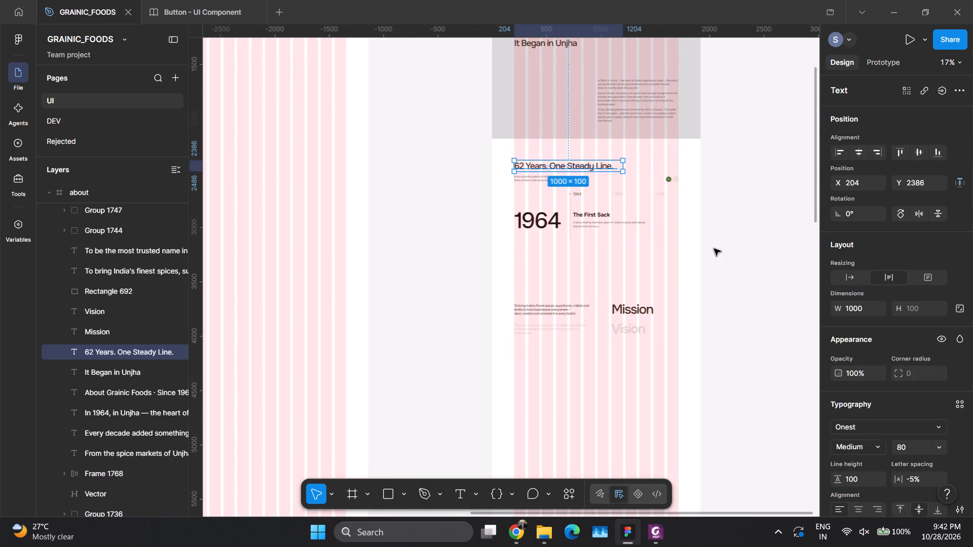
{"action": "key", "text": "alt+Tab"}
{"action": "key", "text": "alt+Tab"}
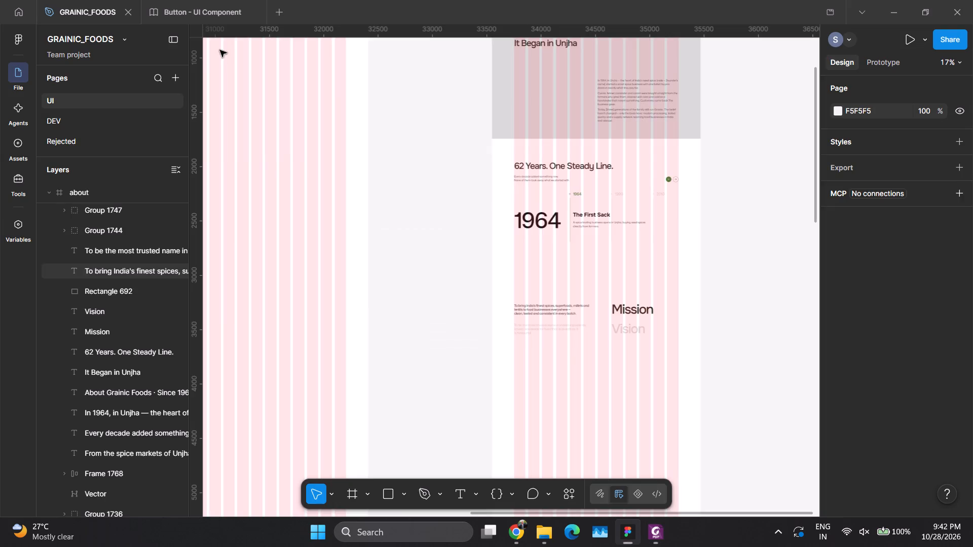
Switch to the Button - UI Component file and examine the company page's timeline section and the Vision and Mission reference above that page.
{"action": "left_click", "coordinate": [195, 15]}
{"action": "left_click", "coordinate": [558, 277]}
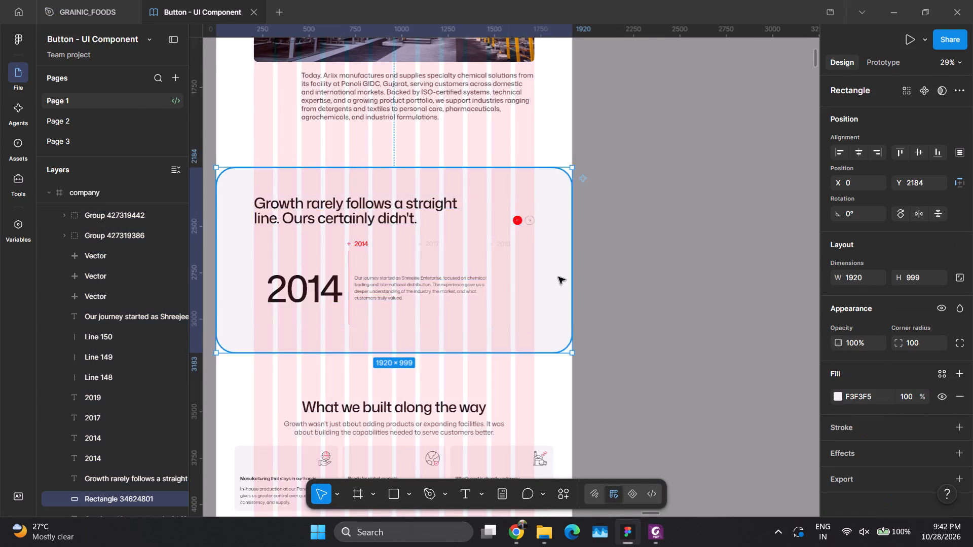
{"action": "left_click", "coordinate": [662, 270]}
{"action": "scroll", "coordinate": [662, 270], "scroll_direction": "up", "scroll_amount": 8}
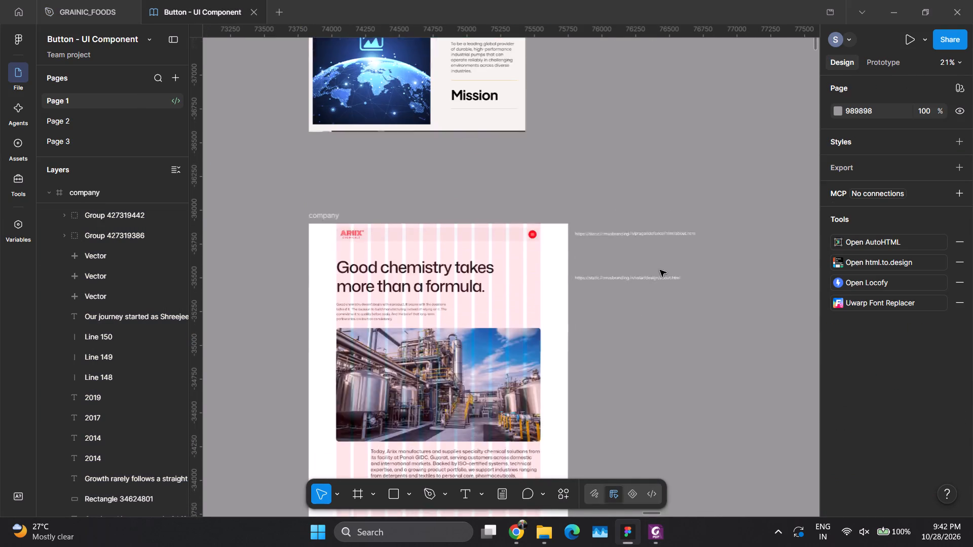
{"action": "scroll", "coordinate": [660, 270], "scroll_direction": "up", "scroll_amount": 1}
{"action": "scroll", "coordinate": [649, 301], "scroll_direction": "down", "scroll_amount": 2}
{"action": "scroll", "coordinate": [466, 252], "scroll_direction": "up", "scroll_amount": 2}
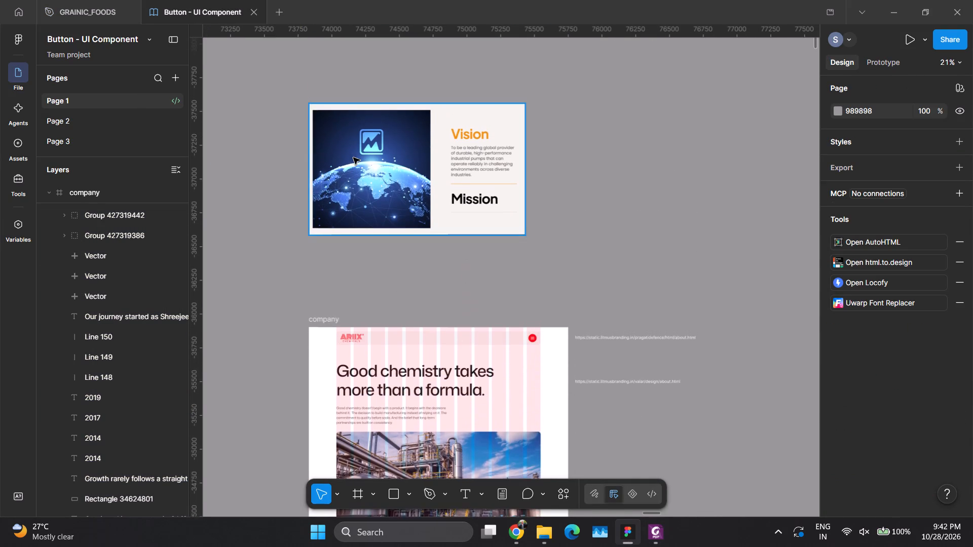
{"action": "scroll", "coordinate": [352, 157], "scroll_direction": "up", "scroll_amount": 1}
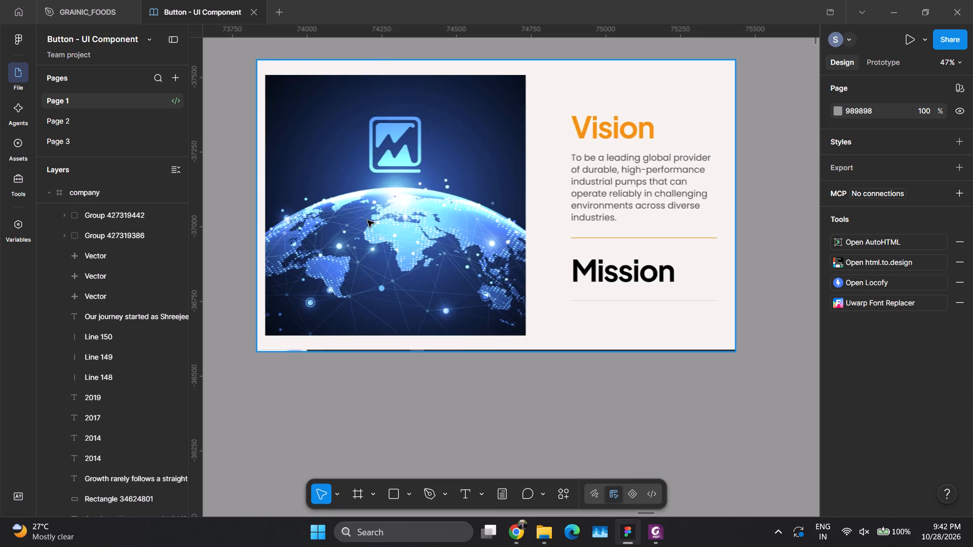
{"action": "key", "text": "alt+Tab"}
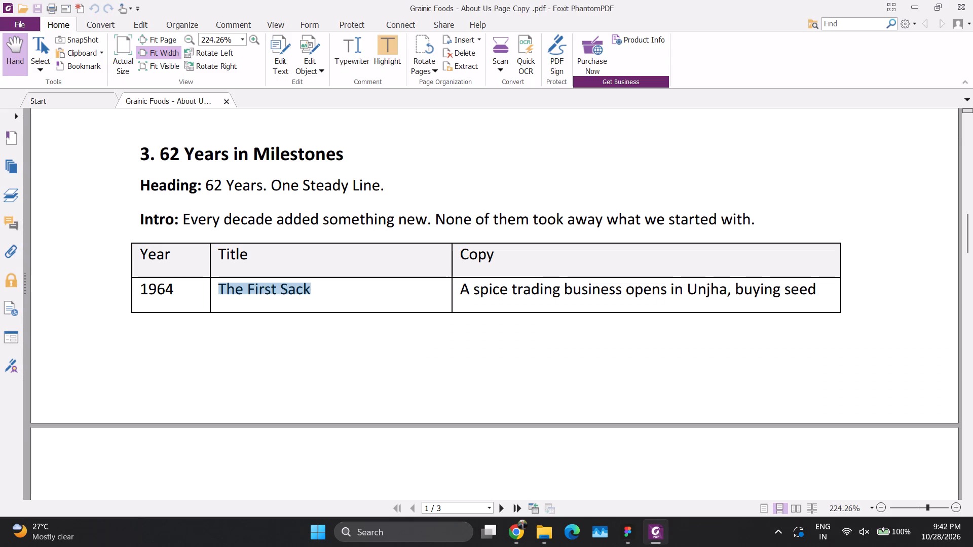
{"action": "key", "text": "alt+Tab"}
{"action": "key", "text": "alt+Tab"}
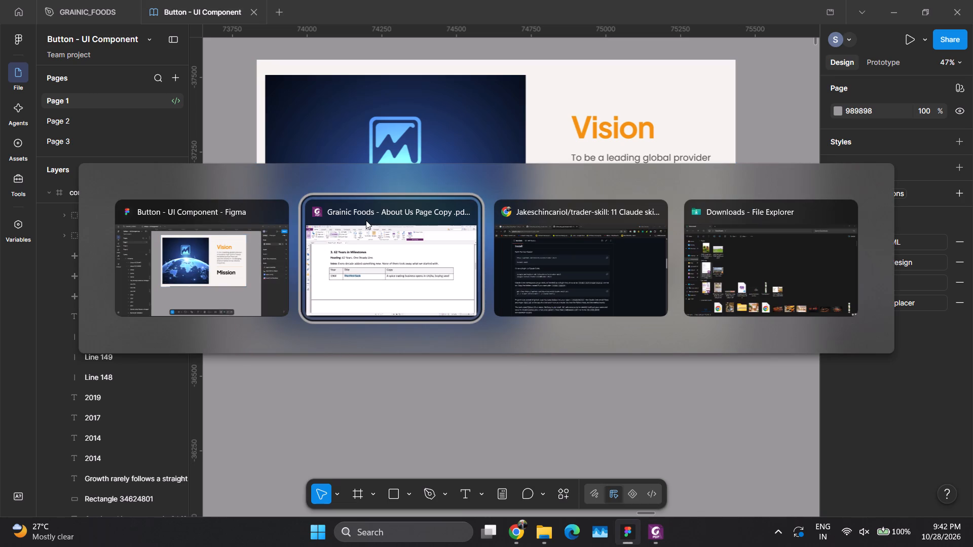
{"action": "left_click", "coordinate": [504, 389], "text": "alt"}
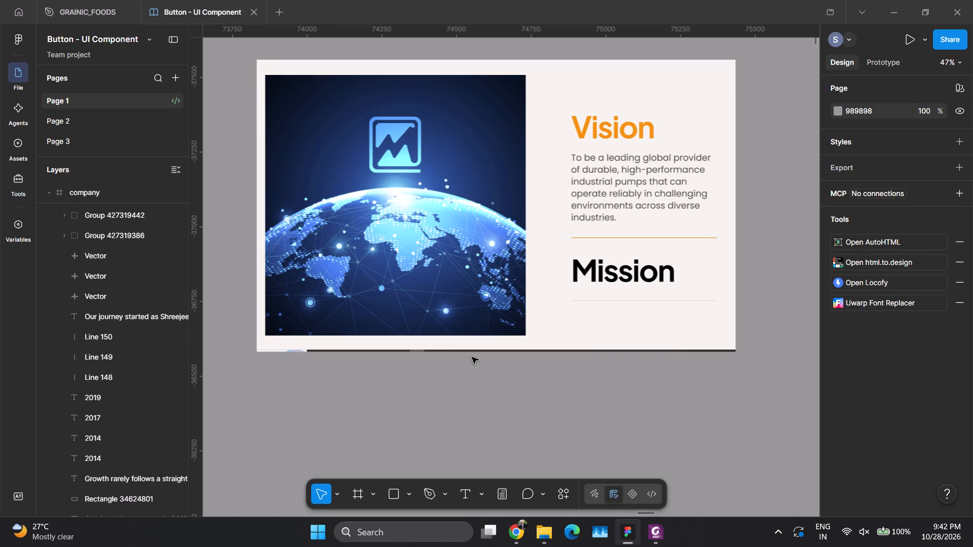
Return to the GRAINIC_FOODS file and examine the about page's Mission and Vision block and the empty area below it.
{"action": "left_click", "coordinate": [80, 0]}
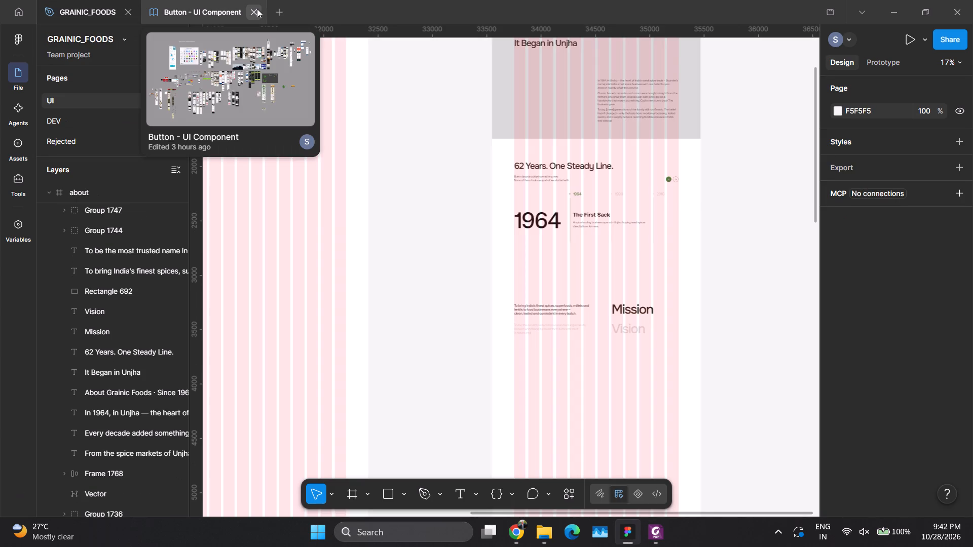
{"action": "scroll", "coordinate": [581, 339], "scroll_direction": "down", "scroll_amount": 3}
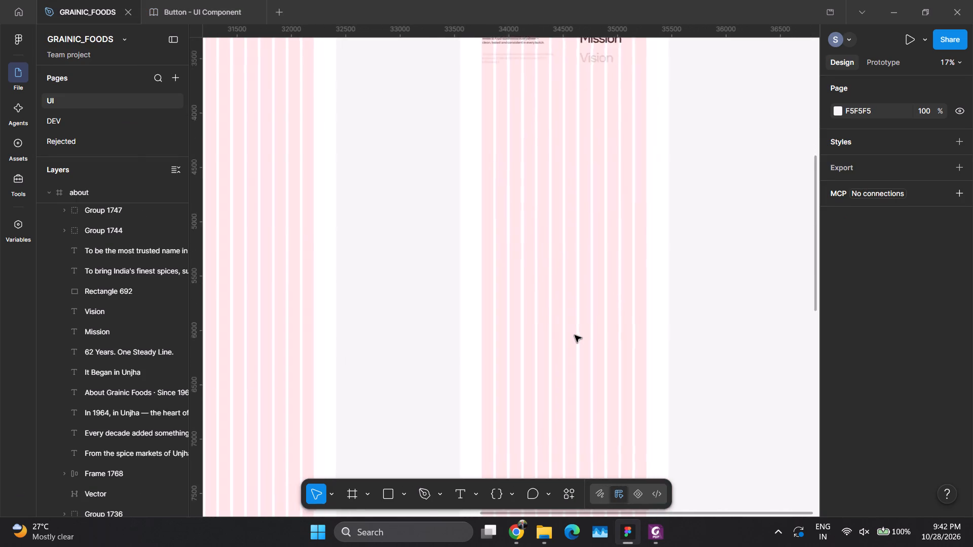
{"action": "scroll", "coordinate": [575, 335], "scroll_direction": "down", "scroll_amount": 5}
{"action": "scroll", "coordinate": [555, 132], "scroll_direction": "up", "scroll_amount": 1}
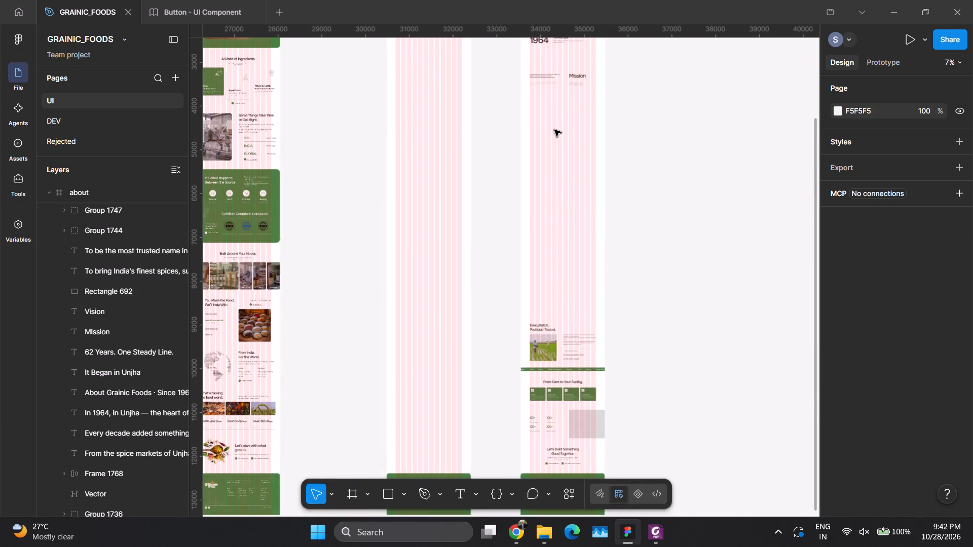
{"action": "scroll", "coordinate": [554, 130], "scroll_direction": "up", "scroll_amount": 1}
{"action": "key", "text": "alt+Tab"}
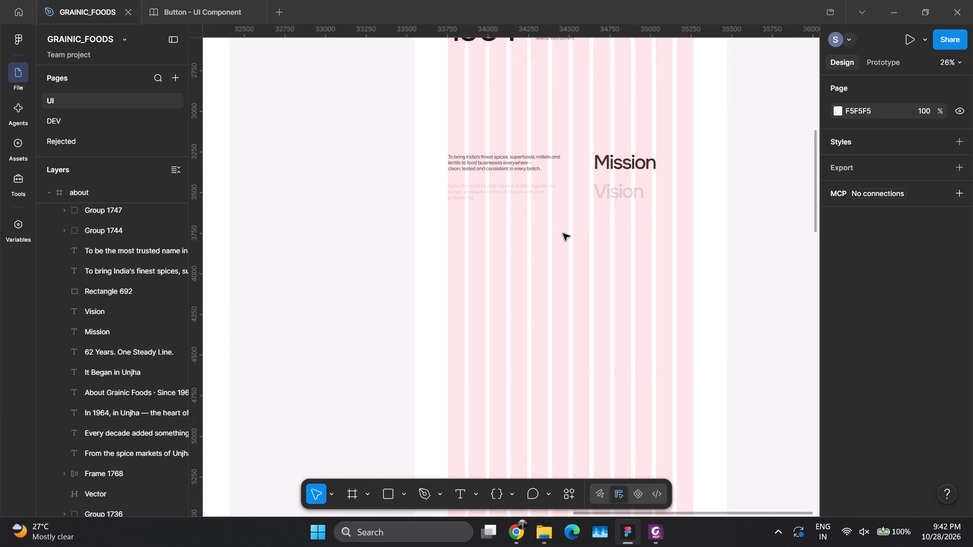
{"action": "key", "text": "alt+Tab"}
{"action": "scroll", "coordinate": [581, 250], "scroll_direction": "down", "scroll_amount": 3}
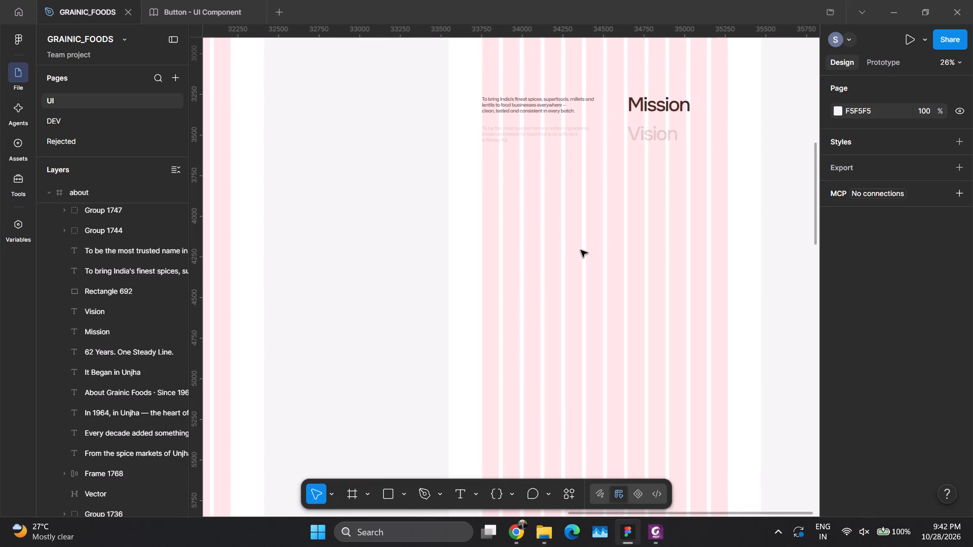
{"action": "scroll", "coordinate": [581, 250], "scroll_direction": "down", "scroll_amount": 5}
{"action": "scroll", "coordinate": [580, 250], "scroll_direction": "up", "scroll_amount": 2}
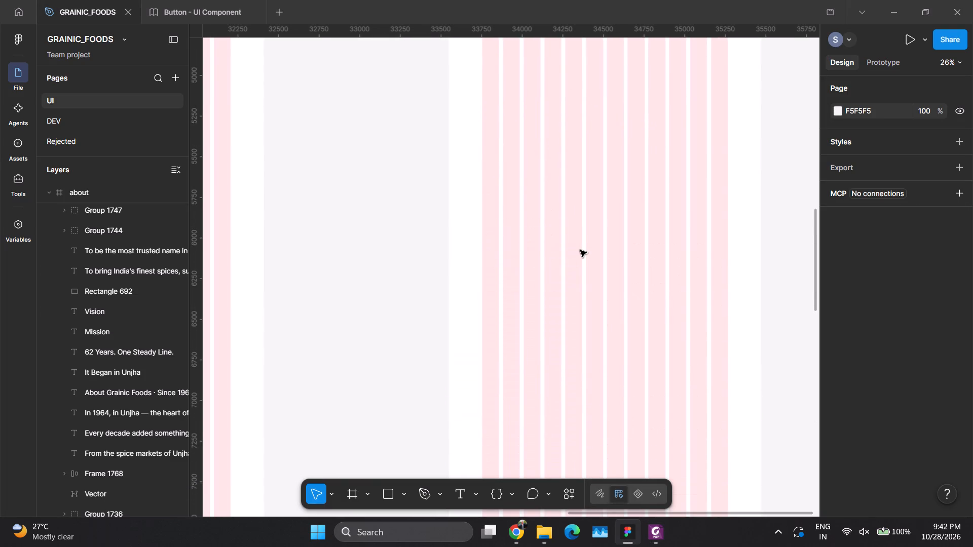
{"action": "scroll", "coordinate": [580, 250], "scroll_direction": "up", "scroll_amount": 2}
Switch to the About Us PDF and review its copy from the Hero section through 62 Years in Milestones.
{"action": "key", "text": "alt+Tab"}
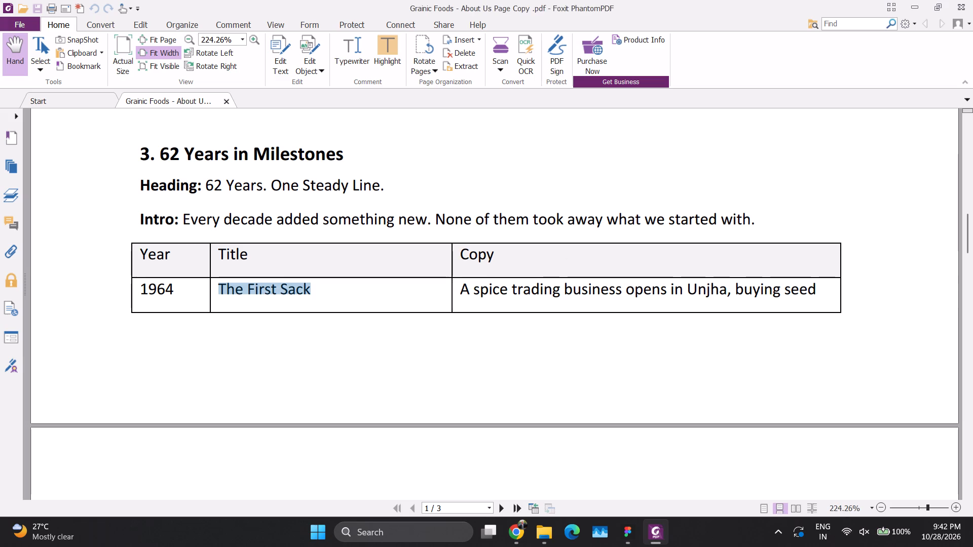
{"action": "scroll", "coordinate": [449, 269], "scroll_direction": "up", "scroll_amount": 5}
{"action": "left_click", "coordinate": [501, 288]}
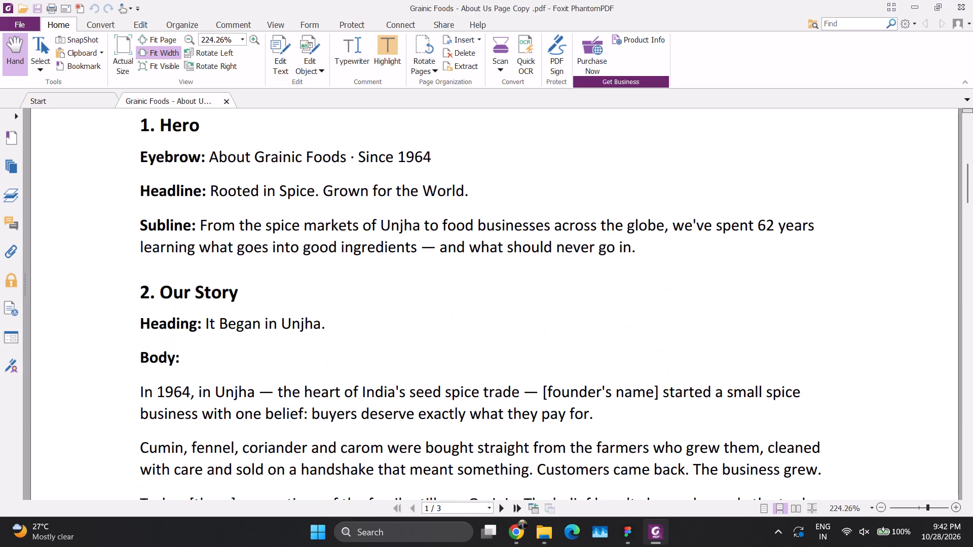
{"action": "scroll", "coordinate": [501, 288], "scroll_direction": "down", "scroll_amount": 3}
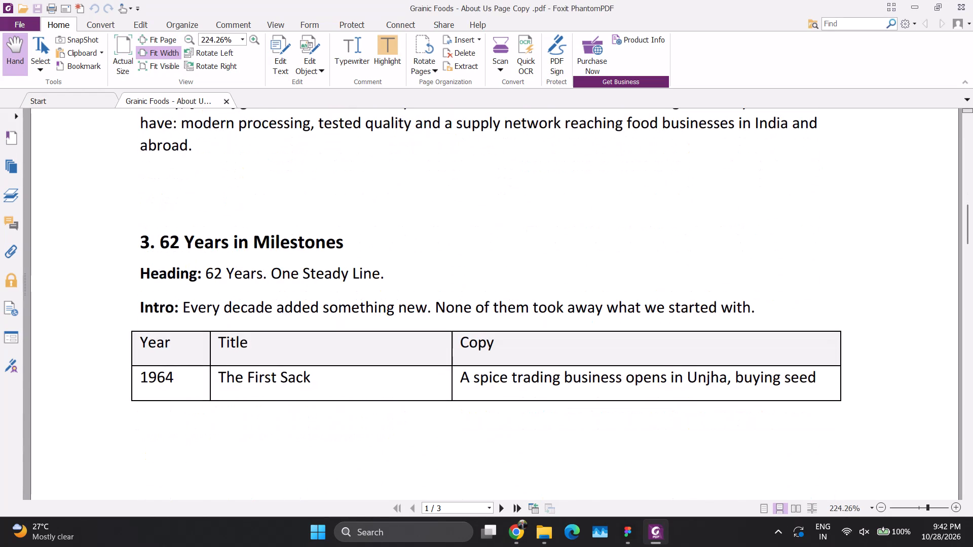
{"action": "scroll", "coordinate": [500, 286], "scroll_direction": "down", "scroll_amount": 1}
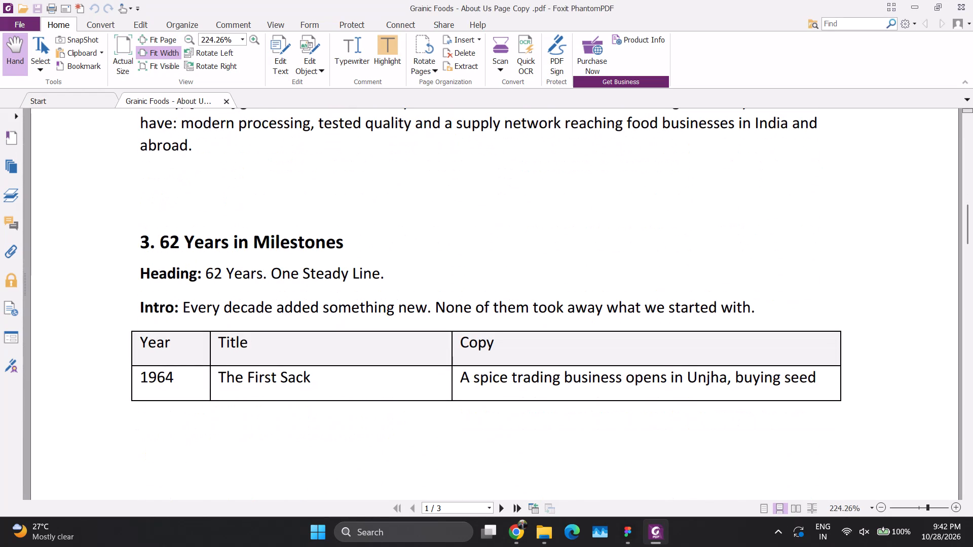
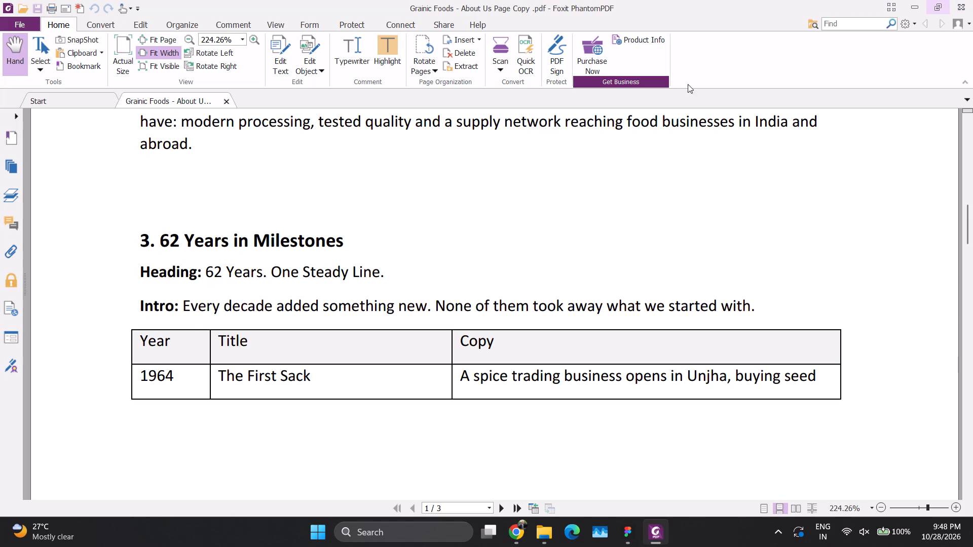
Close the Chrome window with the trader-skill GitHub page and return to the GRAINIC_FOODS file in Figma.
{"action": "left_click", "coordinate": [623, 531]}
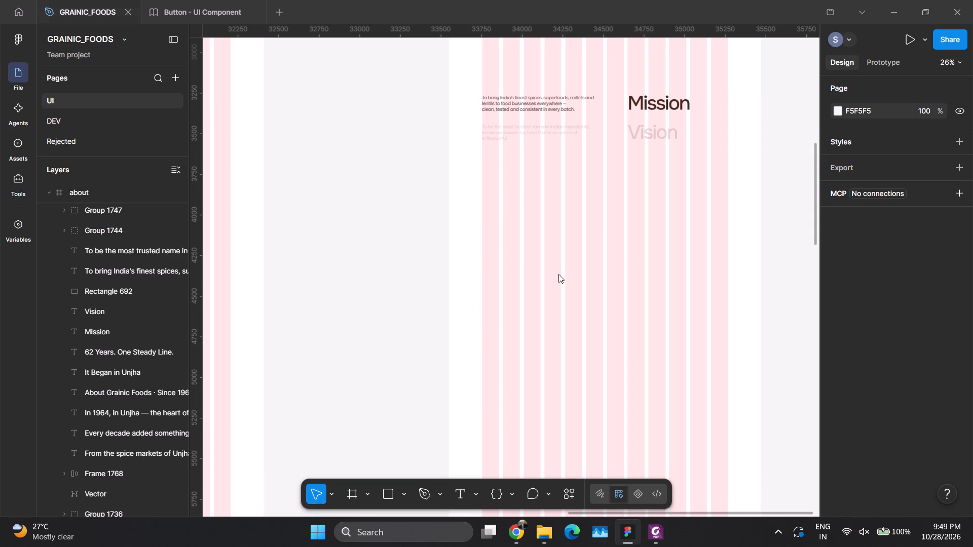
{"action": "scroll", "coordinate": [622, 209], "scroll_direction": "up", "scroll_amount": 3}
{"action": "left_click", "coordinate": [792, 199]}
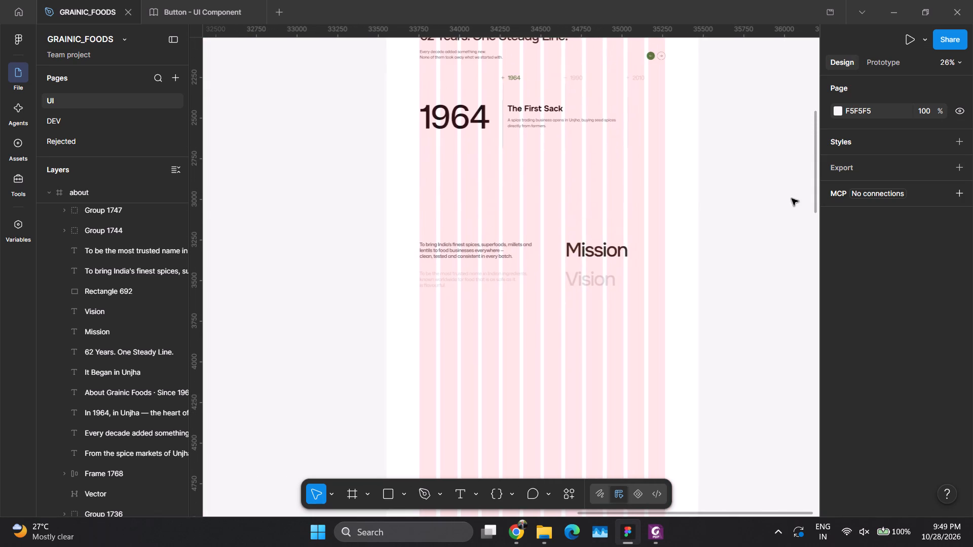
{"action": "key", "text": "alt+Tab"}
{"action": "key", "text": "alt+Tab"}
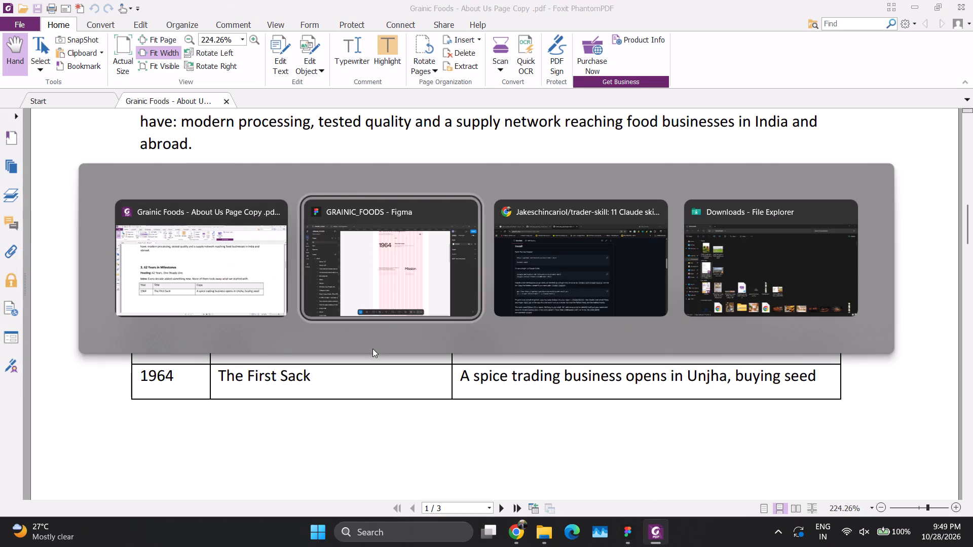
{"action": "key", "text": "alt+Tab"}
{"action": "left_click", "coordinate": [972, 0]}
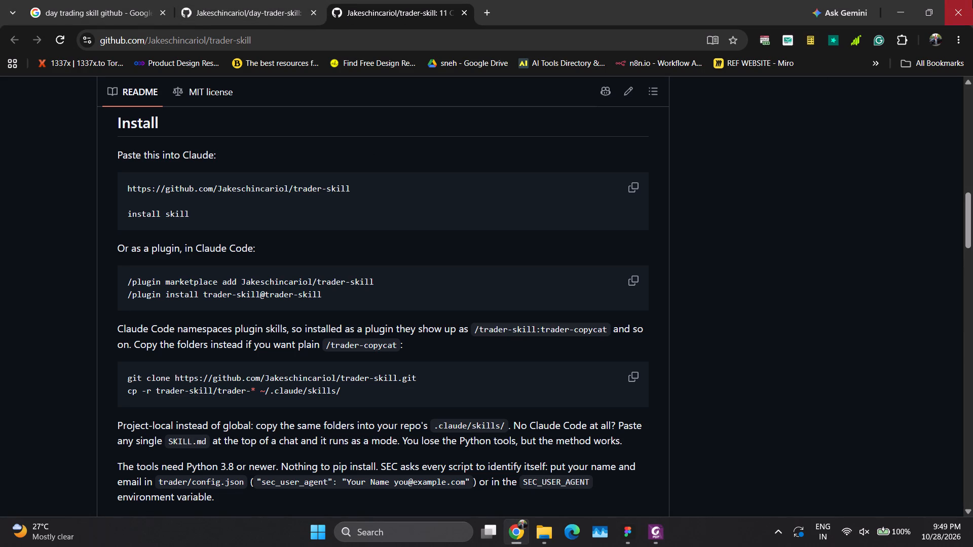
{"action": "left_click", "coordinate": [624, 539]}
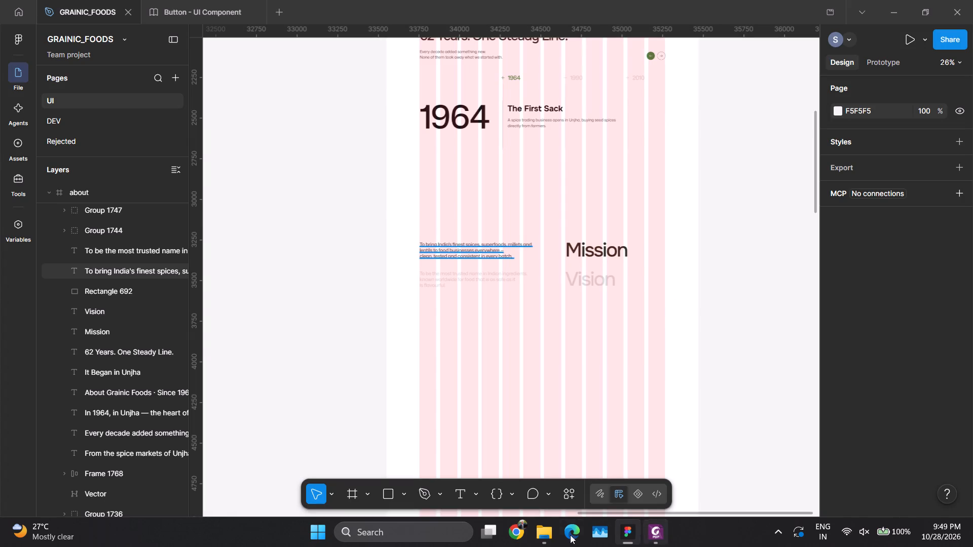
{"action": "left_click", "coordinate": [535, 536]}
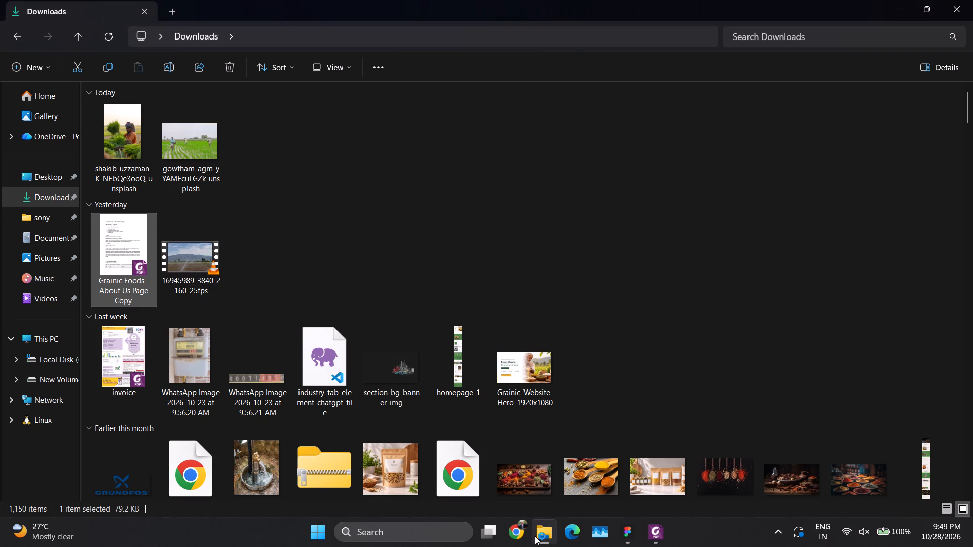
{"action": "left_click", "coordinate": [620, 531]}
Copy the Valar about-page link beside the company page in the Button - UI Component file and open it in Chrome.
{"action": "left_click", "coordinate": [237, 1]}
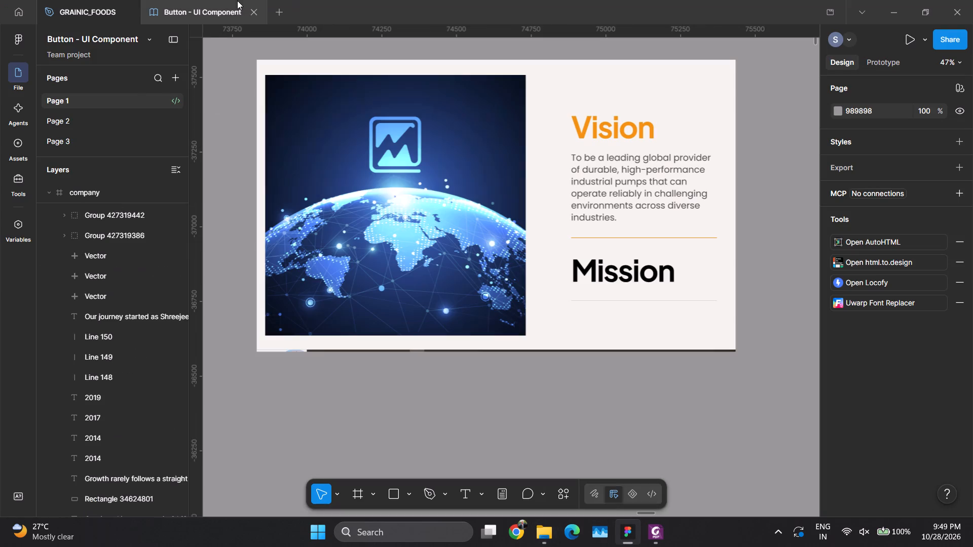
{"action": "scroll", "coordinate": [615, 267], "scroll_direction": "up", "scroll_amount": 1}
{"action": "scroll", "coordinate": [610, 272], "scroll_direction": "left", "scroll_amount": 2}
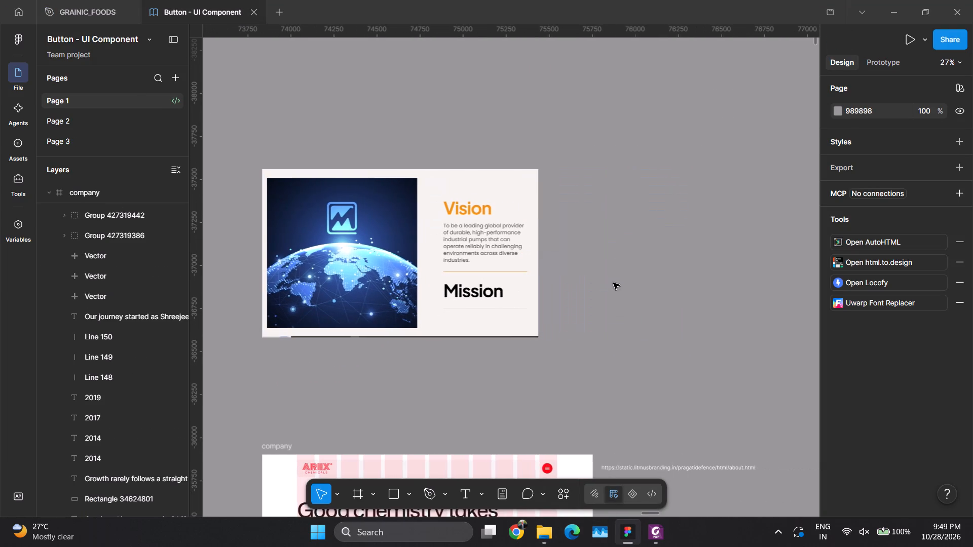
{"action": "scroll", "coordinate": [613, 283], "scroll_direction": "left", "scroll_amount": 1}
{"action": "scroll", "coordinate": [631, 344], "scroll_direction": "down", "scroll_amount": 4}
{"action": "left_click", "coordinate": [652, 425]}
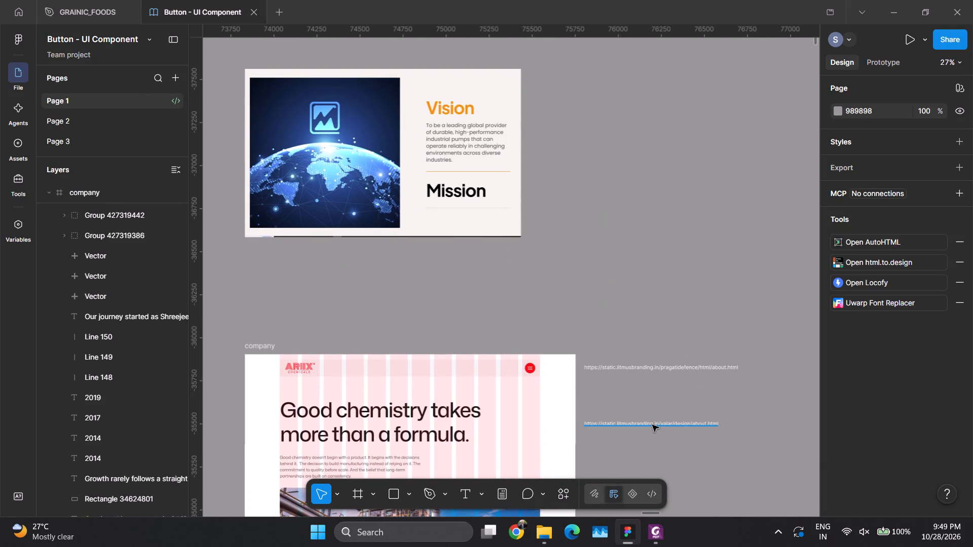
{"action": "double_click", "coordinate": [652, 425]}
{"action": "key", "text": "ctrl+c"}
{"action": "left_click", "coordinate": [671, 388]}
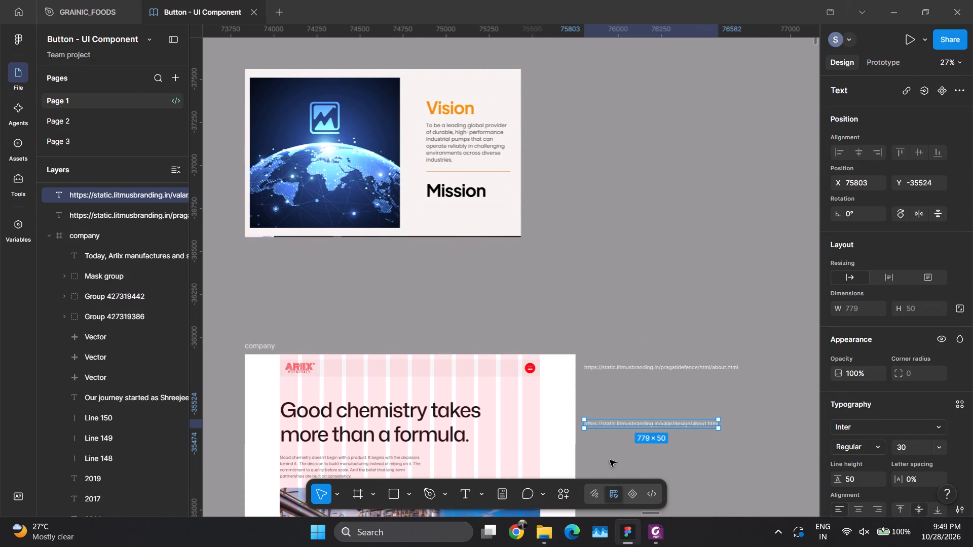
{"action": "left_click", "coordinate": [506, 538]}
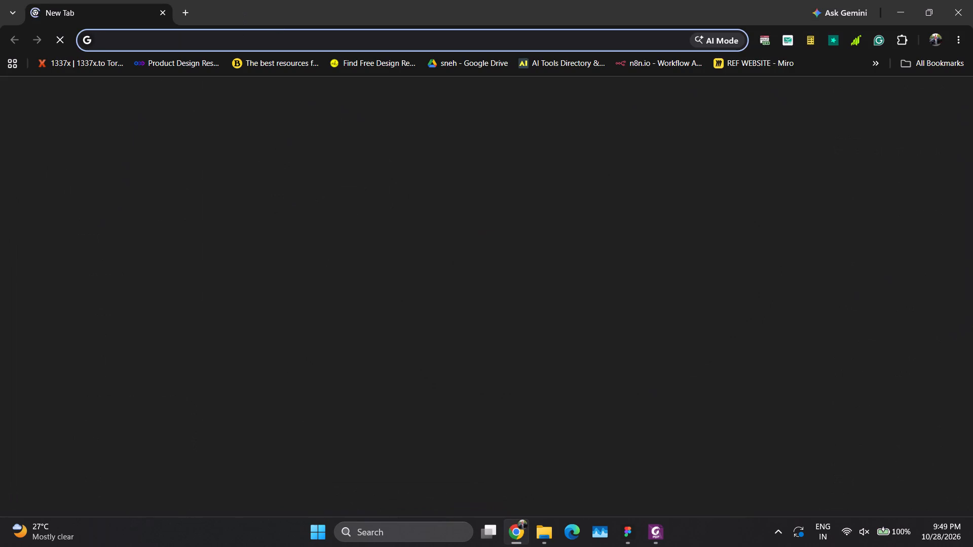
{"action": "left_click", "coordinate": [230, 40]}
{"action": "key", "text": "ctrl+v"}
{"action": "key", "text": "Return"}
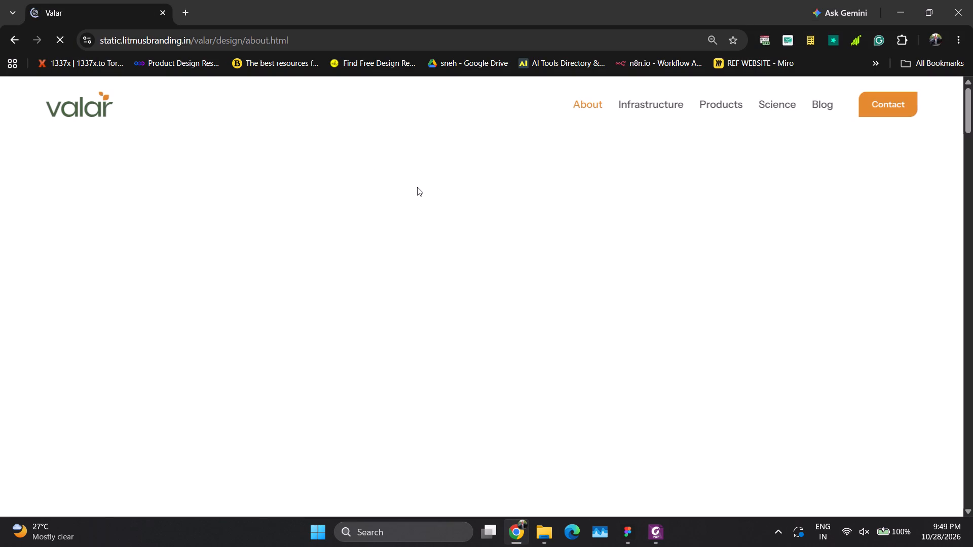
Review the Valar about page for reference, from the hero through Our Vision, Our Mission and the values list to Leadership.
{"action": "scroll", "coordinate": [467, 302], "scroll_direction": "down", "scroll_amount": 1}
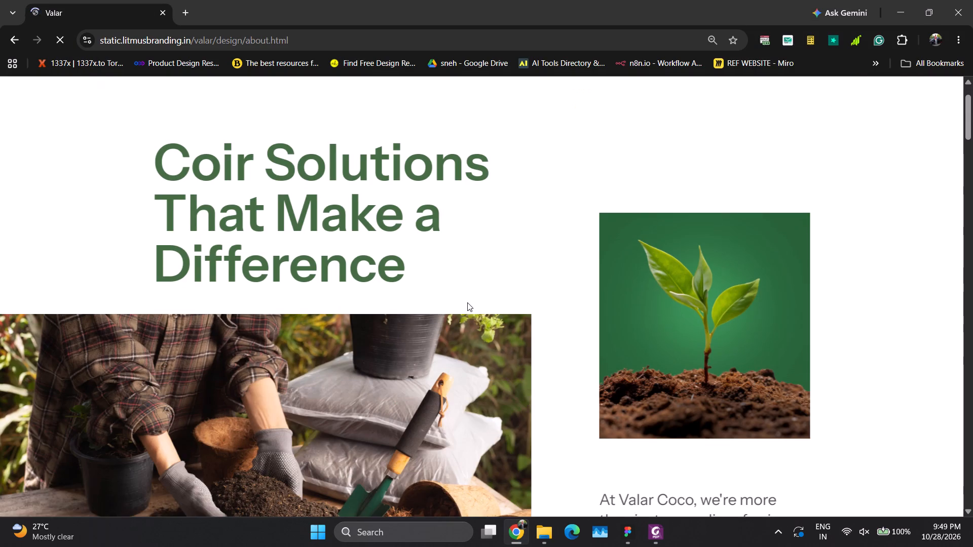
{"action": "scroll", "coordinate": [467, 302], "scroll_direction": "down", "scroll_amount": 10}
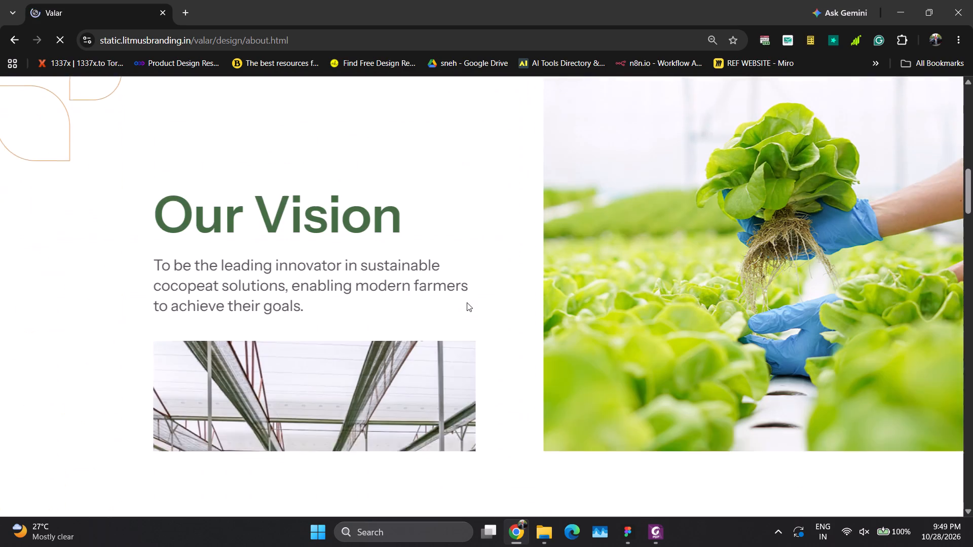
{"action": "scroll", "coordinate": [467, 302], "scroll_direction": "down", "scroll_amount": 3}
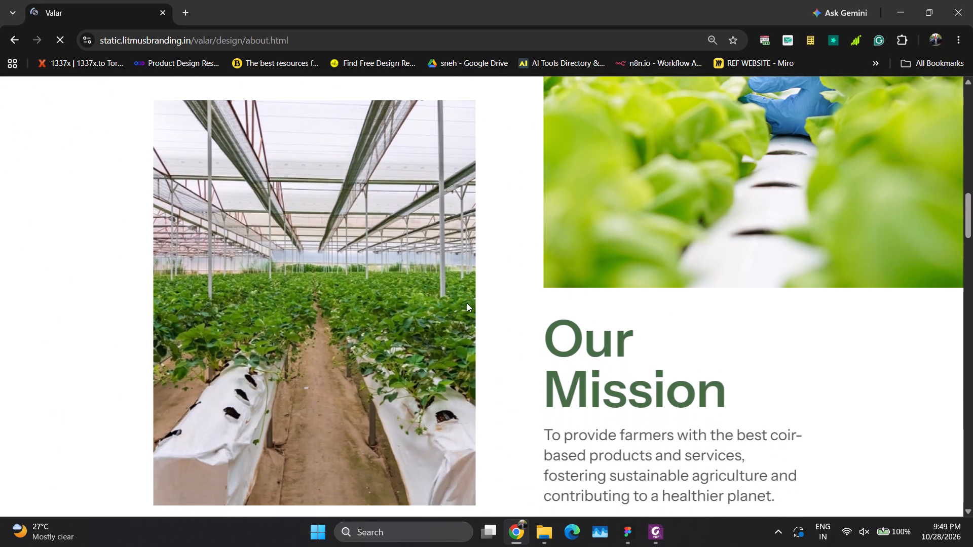
{"action": "scroll", "coordinate": [467, 303], "scroll_direction": "down", "scroll_amount": 3}
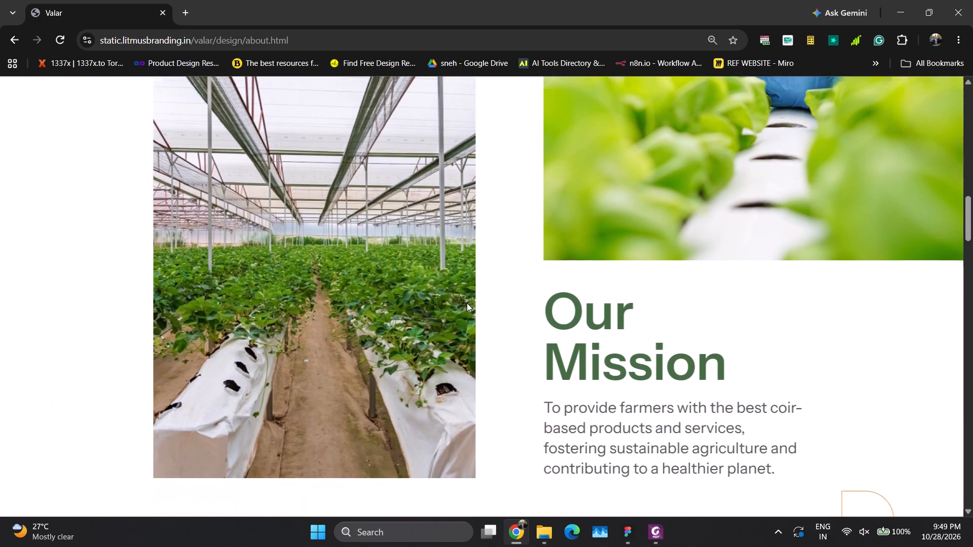
{"action": "scroll", "coordinate": [467, 303], "scroll_direction": "down", "scroll_amount": 5}
{"action": "scroll", "coordinate": [467, 303], "scroll_direction": "up", "scroll_amount": 1}
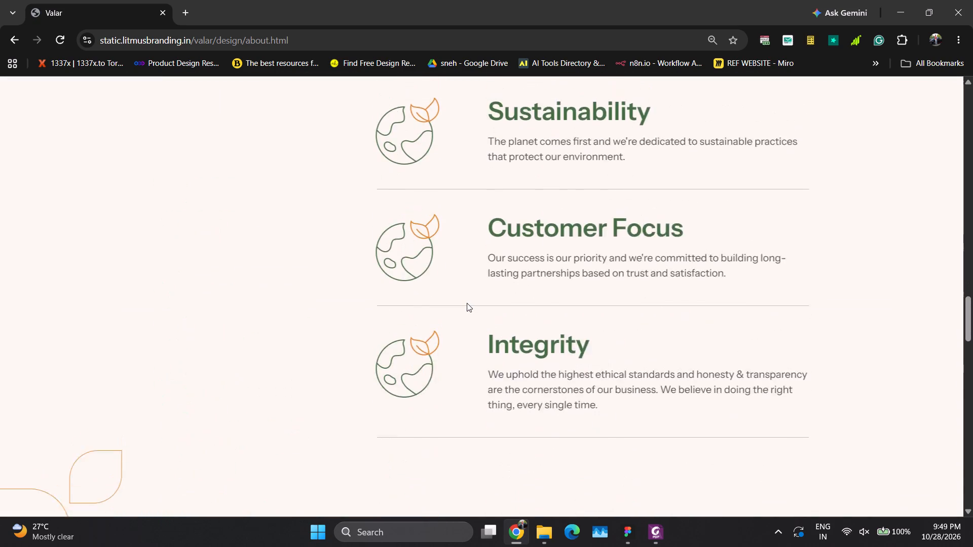
{"action": "scroll", "coordinate": [467, 303], "scroll_direction": "up", "scroll_amount": 2}
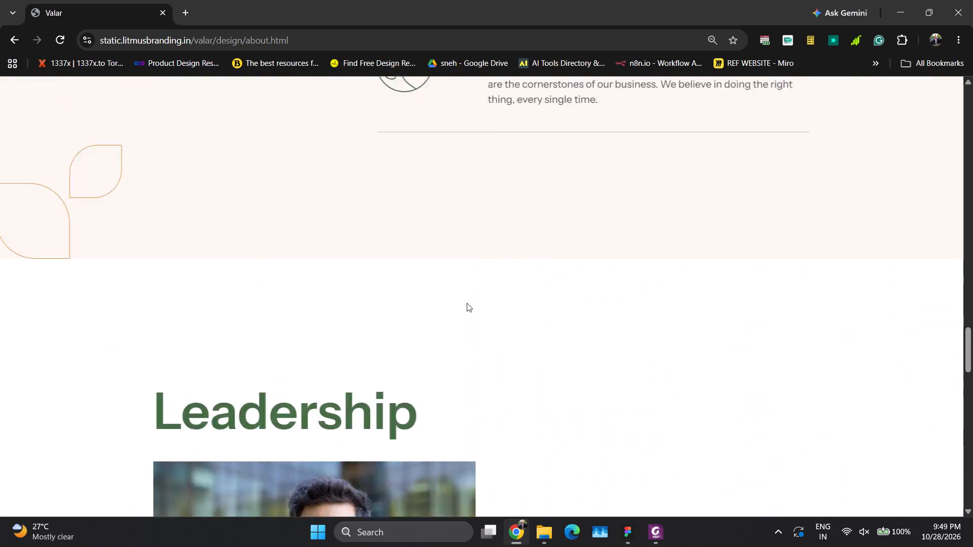
{"action": "scroll", "coordinate": [467, 303], "scroll_direction": "up", "scroll_amount": 1}
Return to the GRAINIC_FOODS file and draw a full-width 1920 × 1932 rectangle in the about page's empty area below Mission and Vision.
{"action": "key", "text": "alt+Tab"}
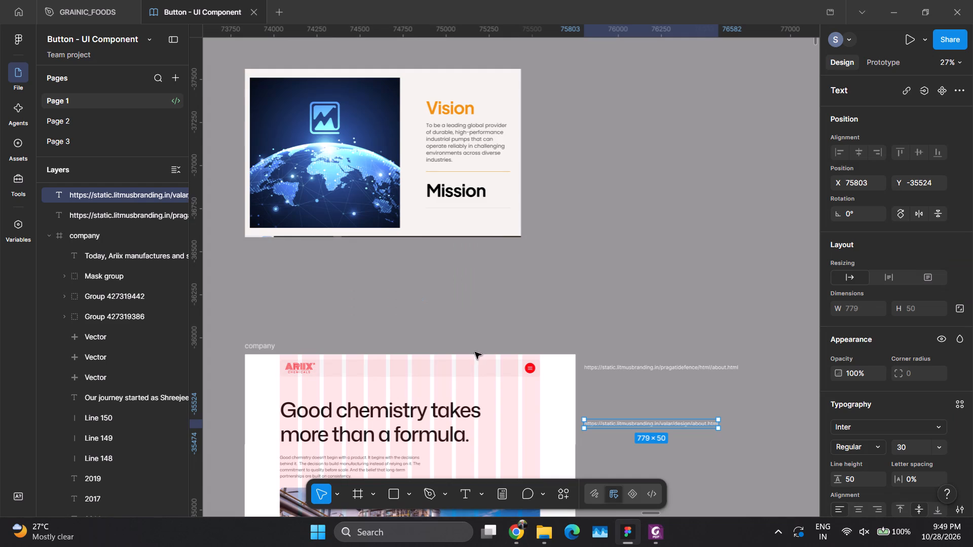
{"action": "scroll", "coordinate": [474, 351], "scroll_direction": "down", "scroll_amount": 3}
{"action": "left_click", "coordinate": [629, 372]}
{"action": "left_click", "coordinate": [85, 1]}
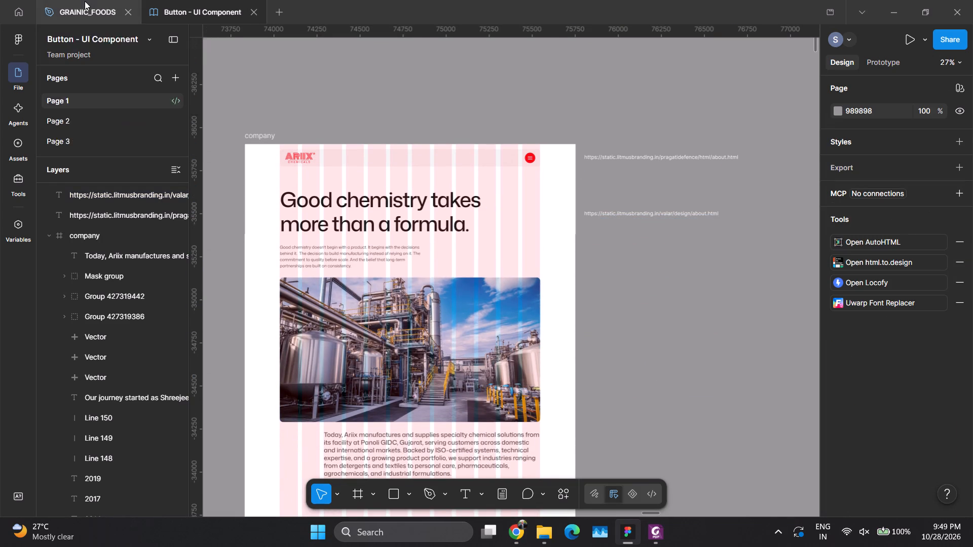
{"action": "scroll", "coordinate": [493, 313], "scroll_direction": "down", "scroll_amount": 3}
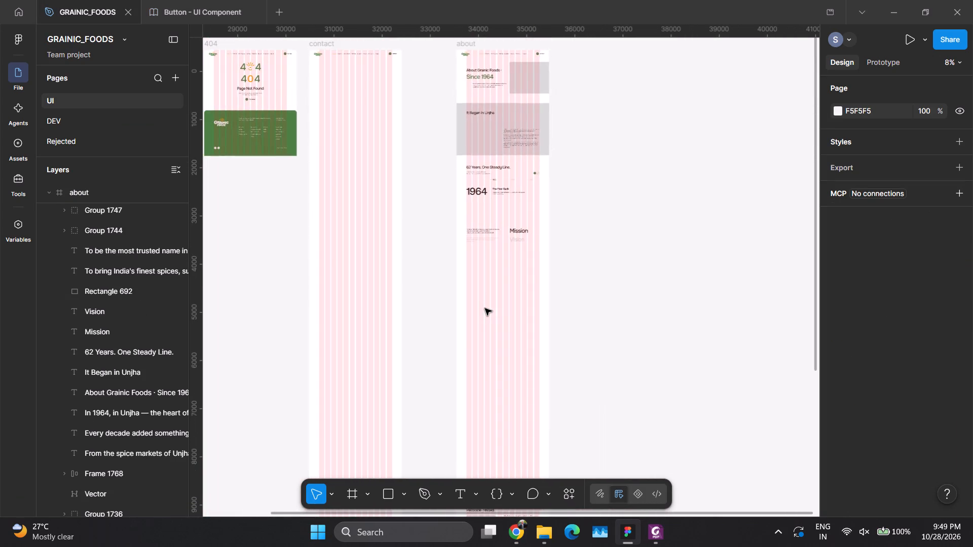
{"action": "scroll", "coordinate": [485, 308], "scroll_direction": "down", "scroll_amount": 1}
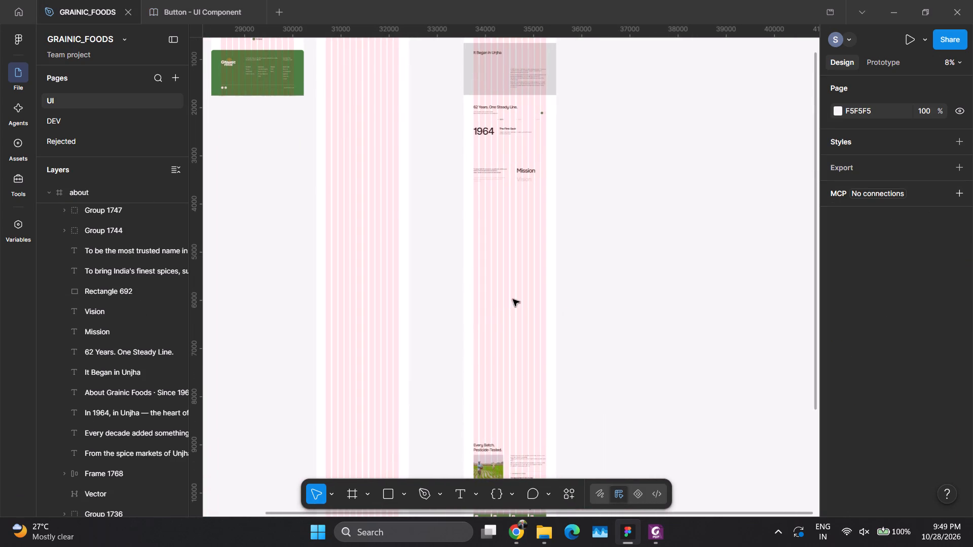
{"action": "left_click", "coordinate": [388, 493]}
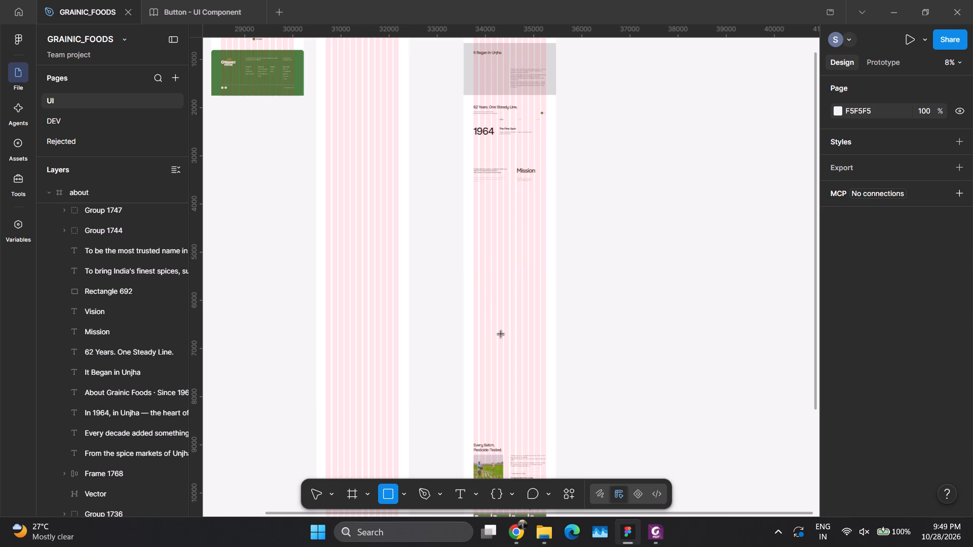
{"action": "left_click_drag", "start_coordinate": [464, 260], "coordinate": [546, 348]}
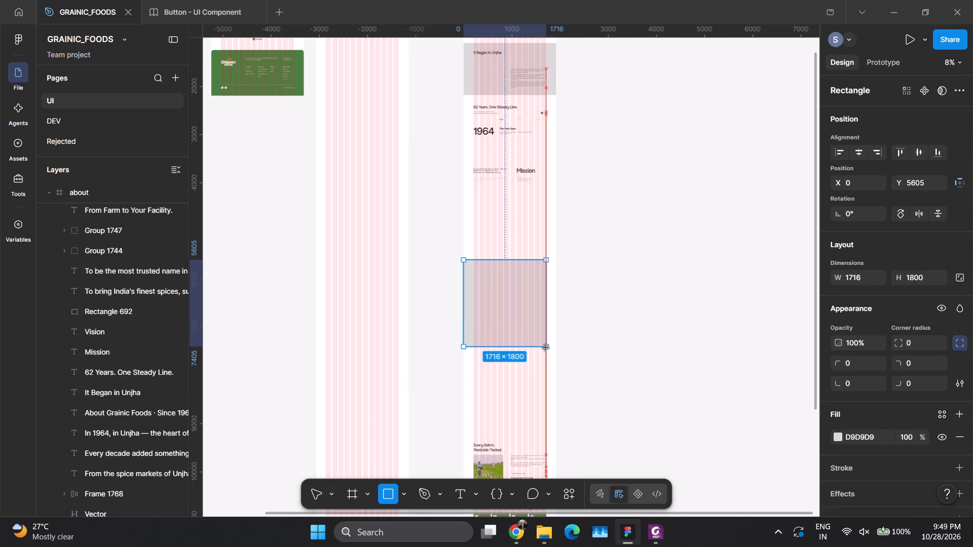
{"action": "left_click_drag", "start_coordinate": [546, 348], "coordinate": [556, 353]}
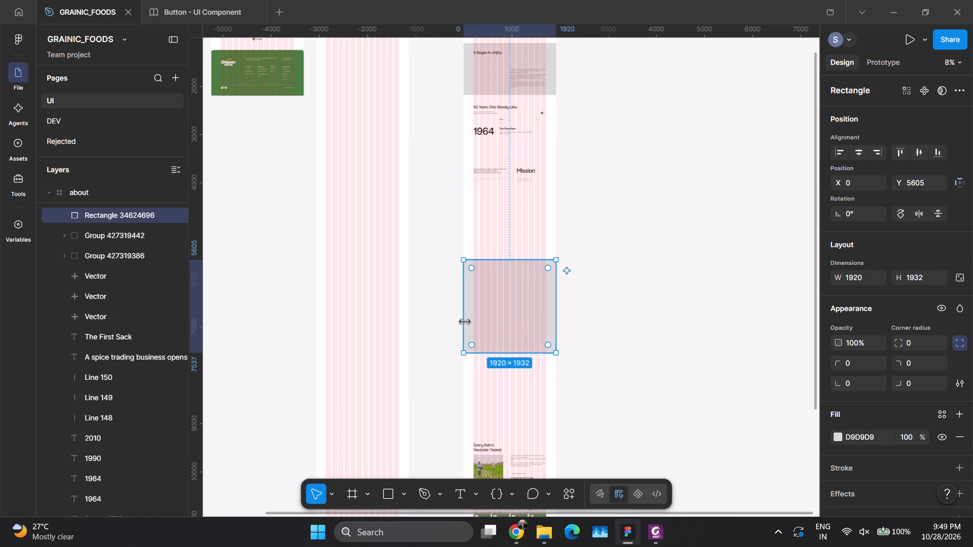
{"action": "left_click", "coordinate": [462, 320]}
{"action": "left_click", "coordinate": [658, 318]}
Move the new grey rectangle up the about page, closer to the Mission and Vision block.
{"action": "scroll", "coordinate": [536, 309], "scroll_direction": "up", "scroll_amount": 2, "text": "ctrl"}
{"action": "scroll", "coordinate": [536, 309], "scroll_direction": "down", "scroll_amount": 1, "text": "ctrl"}
{"action": "scroll", "coordinate": [536, 309], "scroll_direction": "up", "scroll_amount": 10, "text": "ctrl"}
{"action": "scroll", "coordinate": [534, 311], "scroll_direction": "down", "scroll_amount": 2, "text": "ctrl"}
{"action": "scroll", "coordinate": [533, 311], "scroll_direction": "up", "scroll_amount": 1, "text": "ctrl"}
{"action": "left_click", "coordinate": [501, 332]}
{"action": "left_click_drag", "start_coordinate": [501, 343], "coordinate": [500, 332]}
{"action": "left_click", "coordinate": [614, 298]}
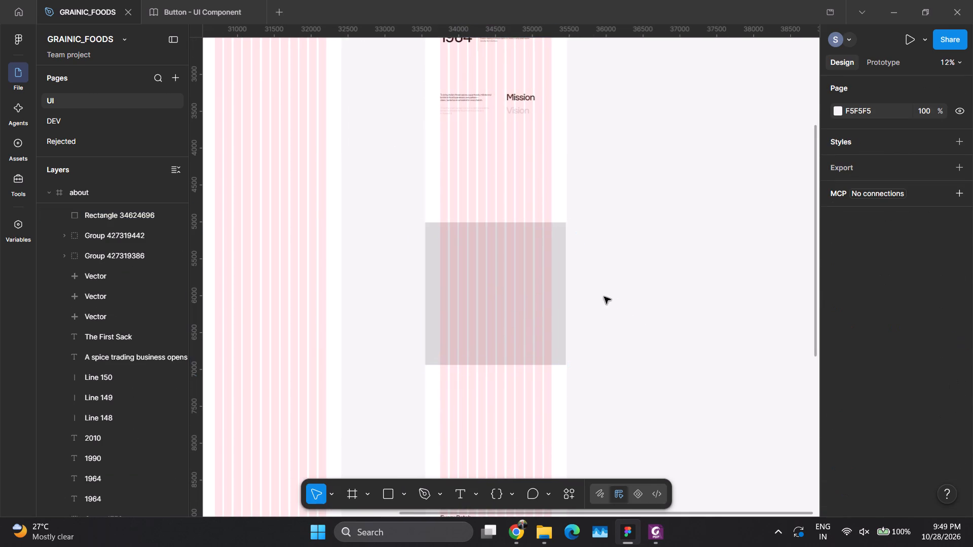
{"action": "left_click_drag", "start_coordinate": [537, 266], "coordinate": [534, 235]}
{"action": "left_click", "coordinate": [640, 183]}
Examine the spacing between the timeline, the Mission and Vision block and the grey rectangle on the about page.
{"action": "scroll", "coordinate": [472, 43], "scroll_direction": "up", "scroll_amount": 1, "text": "ctrl"}
{"action": "scroll", "coordinate": [471, 43], "scroll_direction": "down", "scroll_amount": 1, "text": "ctrl"}
{"action": "scroll", "coordinate": [471, 43], "scroll_direction": "up", "scroll_amount": 3, "text": "ctrl"}
{"action": "scroll", "coordinate": [471, 51], "scroll_direction": "down", "scroll_amount": 2, "text": "ctrl"}
{"action": "scroll", "coordinate": [473, 57], "scroll_direction": "up", "scroll_amount": 3, "text": "ctrl"}
{"action": "scroll", "coordinate": [474, 61], "scroll_direction": "down", "scroll_amount": 1, "text": "ctrl"}
{"action": "scroll", "coordinate": [474, 61], "scroll_direction": "up", "scroll_amount": 10, "text": "ctrl"}
{"action": "scroll", "coordinate": [479, 66], "scroll_direction": "down", "scroll_amount": 1, "text": "ctrl"}
{"action": "scroll", "coordinate": [479, 66], "scroll_direction": "up", "scroll_amount": 3, "text": "ctrl"}
{"action": "scroll", "coordinate": [518, 330], "scroll_direction": "down", "scroll_amount": 2, "text": "ctrl"}
{"action": "scroll", "coordinate": [518, 332], "scroll_direction": "up", "scroll_amount": 1, "text": "ctrl"}
{"action": "scroll", "coordinate": [518, 332], "scroll_direction": "down", "scroll_amount": 3, "text": "ctrl"}
{"action": "scroll", "coordinate": [518, 332], "scroll_direction": "up", "scroll_amount": 1, "text": "ctrl"}
{"action": "scroll", "coordinate": [519, 332], "scroll_direction": "down", "scroll_amount": 1, "text": "ctrl"}
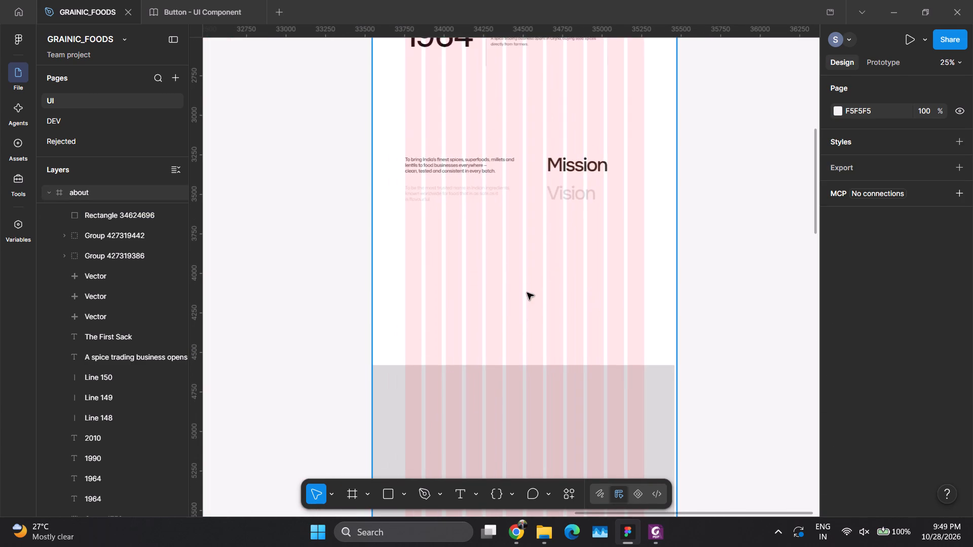
{"action": "scroll", "coordinate": [525, 303], "scroll_direction": "up", "scroll_amount": 3, "text": "ctrl"}
{"action": "scroll", "coordinate": [523, 305], "scroll_direction": "down", "scroll_amount": 1, "text": "ctrl"}
{"action": "scroll", "coordinate": [475, 209], "scroll_direction": "down", "scroll_amount": 2}
{"action": "scroll", "coordinate": [475, 206], "scroll_direction": "up", "scroll_amount": 3}
{"action": "scroll", "coordinate": [475, 205], "scroll_direction": "down", "scroll_amount": 1}
{"action": "scroll", "coordinate": [475, 205], "scroll_direction": "up", "scroll_amount": 1}
{"action": "scroll", "coordinate": [475, 205], "scroll_direction": "down", "scroll_amount": 2}
{"action": "scroll", "coordinate": [475, 206], "scroll_direction": "up", "scroll_amount": 1}
{"action": "scroll", "coordinate": [475, 206], "scroll_direction": "down", "scroll_amount": 3}
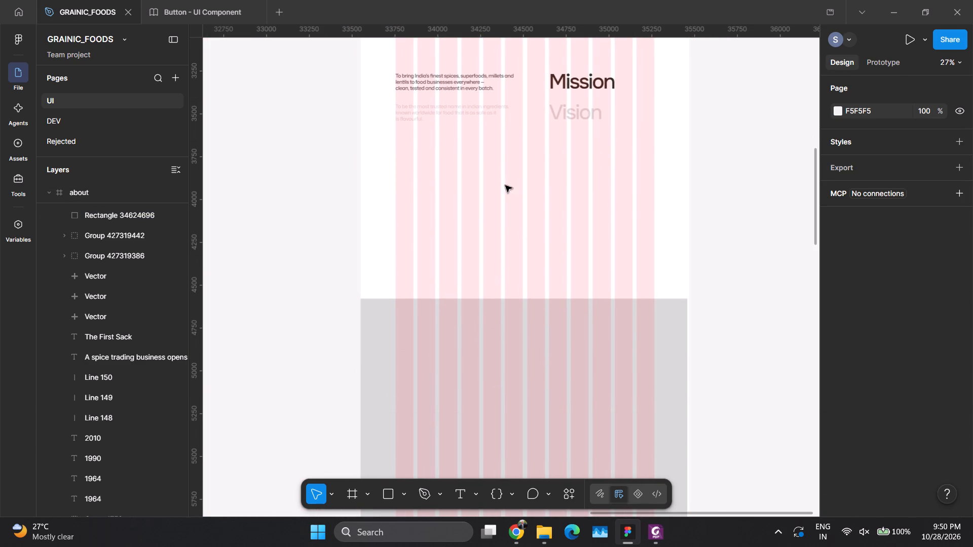
{"action": "scroll", "coordinate": [561, 360], "scroll_direction": "down", "scroll_amount": 5, "text": "ctrl"}
{"action": "scroll", "coordinate": [447, 212], "scroll_direction": "up", "scroll_amount": 1, "text": "ctrl"}
{"action": "scroll", "coordinate": [447, 212], "scroll_direction": "down", "scroll_amount": 6, "text": "ctrl"}
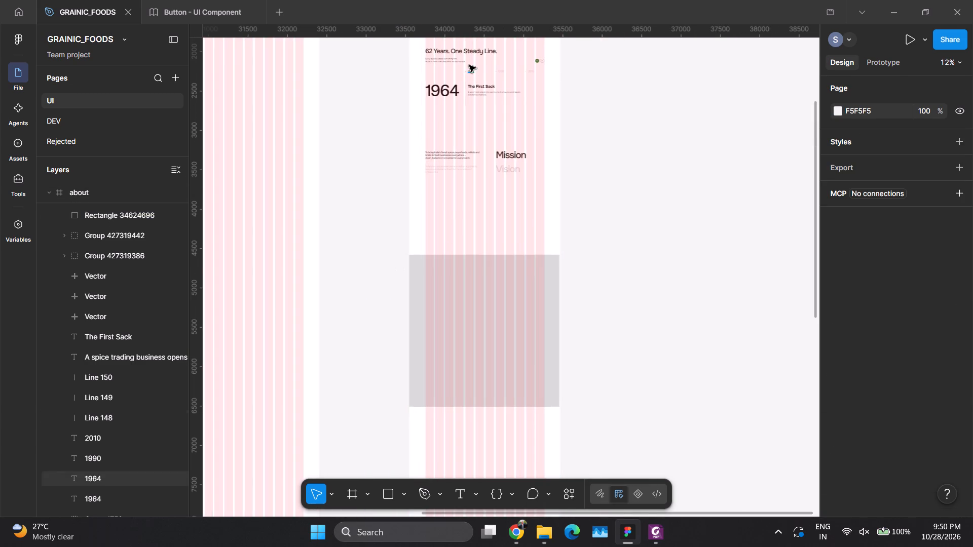
Duplicate the "62 Years. One Steady Line." heading and its intro onto the upper part of the grey rectangle at X 204, in front of it.
{"action": "left_click", "coordinate": [460, 53]}
{"action": "left_click", "coordinate": [442, 61], "text": "shift"}
{"action": "left_click_drag", "start_coordinate": [444, 54], "coordinate": [488, 294], "text": "alt"}
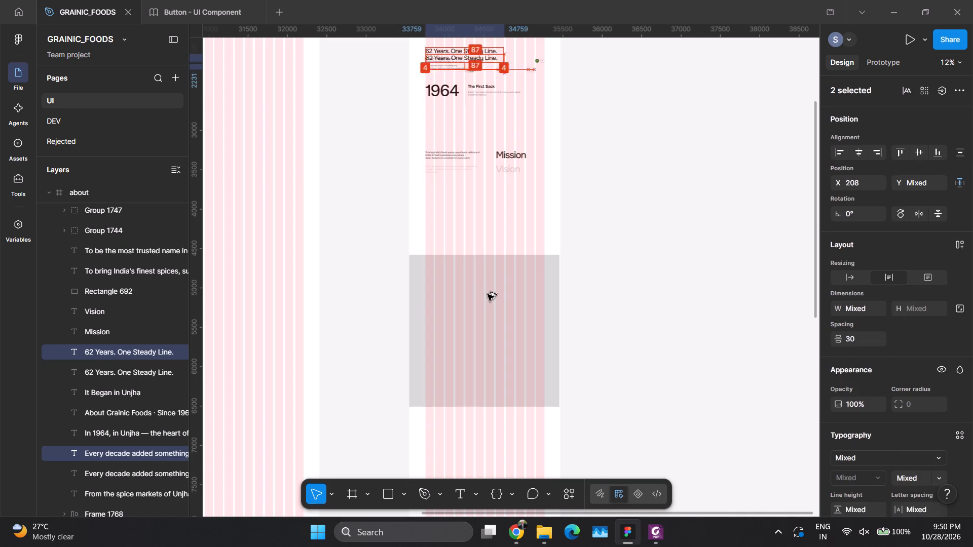
{"action": "left_click_drag", "start_coordinate": [488, 294], "coordinate": [472, 296], "text": "alt"}
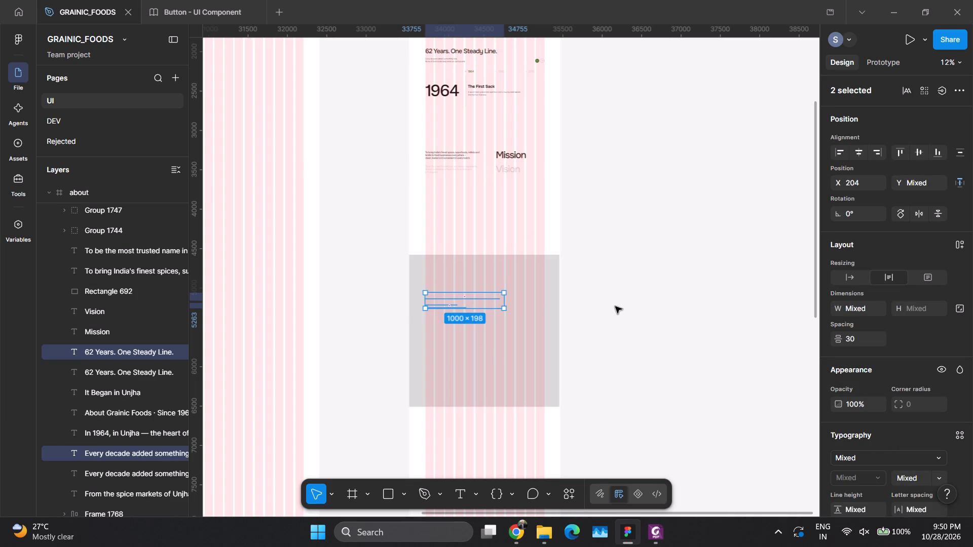
{"action": "key", "text": "ctrl+shift+bracketright"}
Copy the "Our values" text from the About Us PDF's Purpose & Values section and return to the GRAINIC_FOODS file.
{"action": "left_click", "coordinate": [651, 539]}
{"action": "scroll", "coordinate": [385, 338], "scroll_direction": "down", "scroll_amount": 2}
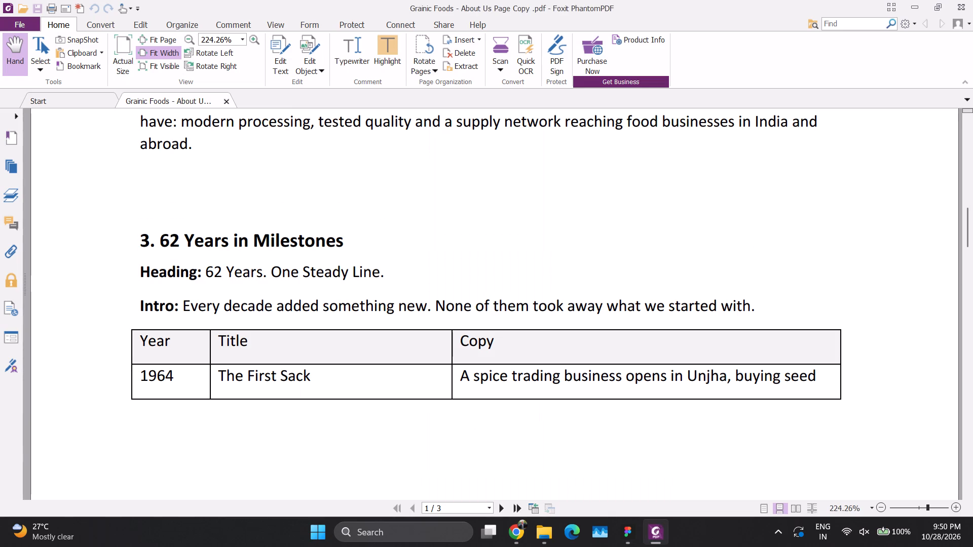
{"action": "scroll", "coordinate": [384, 338], "scroll_direction": "down", "scroll_amount": 1}
{"action": "scroll", "coordinate": [384, 338], "scroll_direction": "up", "scroll_amount": 3}
{"action": "scroll", "coordinate": [384, 338], "scroll_direction": "down", "scroll_amount": 1}
{"action": "scroll", "coordinate": [384, 338], "scroll_direction": "up", "scroll_amount": 2}
{"action": "scroll", "coordinate": [384, 338], "scroll_direction": "down", "scroll_amount": 5}
{"action": "scroll", "coordinate": [384, 338], "scroll_direction": "up", "scroll_amount": 1}
{"action": "scroll", "coordinate": [384, 338], "scroll_direction": "down", "scroll_amount": 2}
{"action": "scroll", "coordinate": [384, 337], "scroll_direction": "up", "scroll_amount": 1}
{"action": "scroll", "coordinate": [384, 337], "scroll_direction": "down", "scroll_amount": 2}
{"action": "scroll", "coordinate": [384, 337], "scroll_direction": "up", "scroll_amount": 1}
{"action": "scroll", "coordinate": [384, 337], "scroll_direction": "down", "scroll_amount": 9}
{"action": "scroll", "coordinate": [385, 332], "scroll_direction": "up", "scroll_amount": 2}
{"action": "scroll", "coordinate": [385, 331], "scroll_direction": "down", "scroll_amount": 1}
{"action": "scroll", "coordinate": [385, 329], "scroll_direction": "up", "scroll_amount": 1}
{"action": "scroll", "coordinate": [386, 327], "scroll_direction": "down", "scroll_amount": 3}
{"action": "scroll", "coordinate": [386, 327], "scroll_direction": "up", "scroll_amount": 1}
{"action": "scroll", "coordinate": [386, 327], "scroll_direction": "down", "scroll_amount": 4}
{"action": "scroll", "coordinate": [387, 327], "scroll_direction": "up", "scroll_amount": 1}
{"action": "scroll", "coordinate": [387, 327], "scroll_direction": "down", "scroll_amount": 5}
{"action": "scroll", "coordinate": [387, 327], "scroll_direction": "up", "scroll_amount": 2}
{"action": "scroll", "coordinate": [387, 327], "scroll_direction": "down", "scroll_amount": 1}
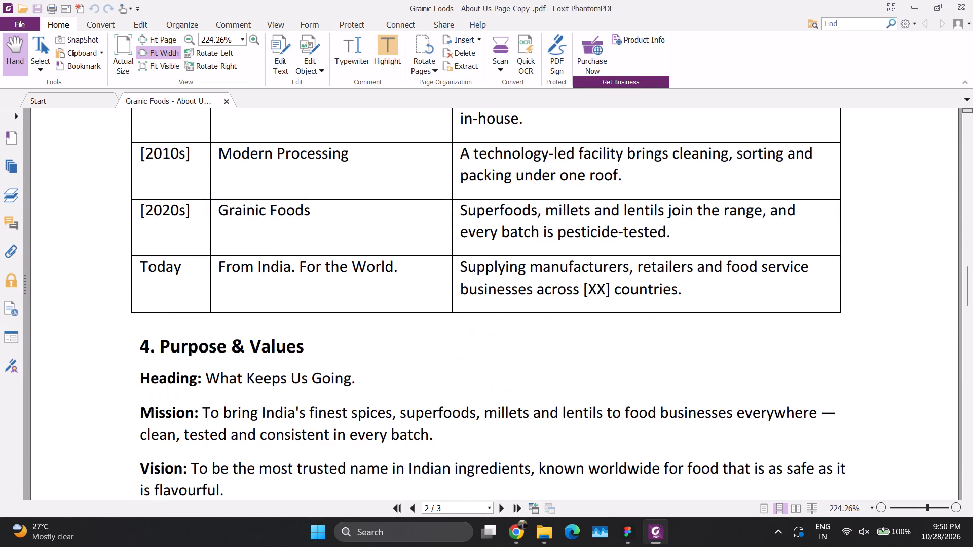
{"action": "scroll", "coordinate": [388, 328], "scroll_direction": "down", "scroll_amount": 4}
{"action": "left_click_drag", "start_coordinate": [139, 368], "coordinate": [140, 369]}
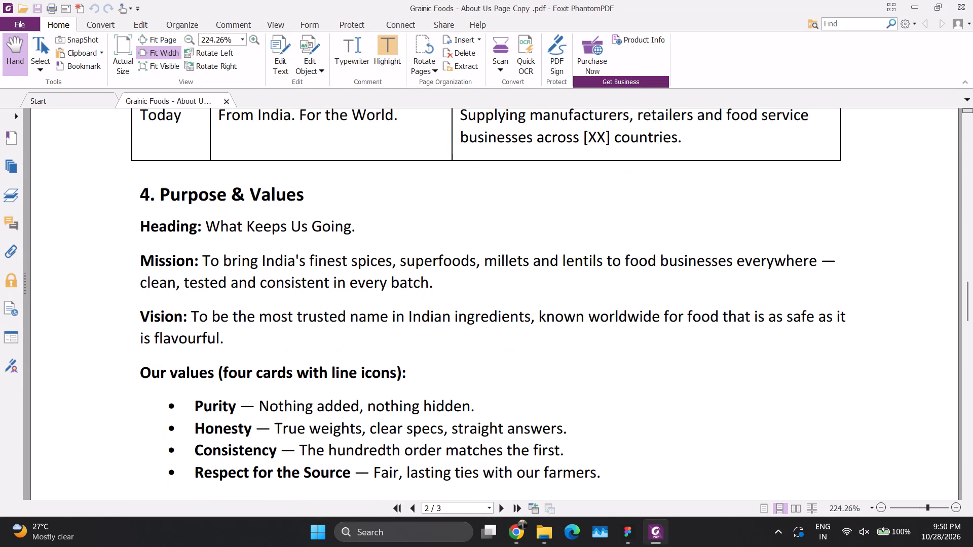
{"action": "left_click_drag", "start_coordinate": [140, 369], "coordinate": [213, 376]}
{"action": "key", "text": "ctrl+c"}
{"action": "key", "text": "alt+Tab"}
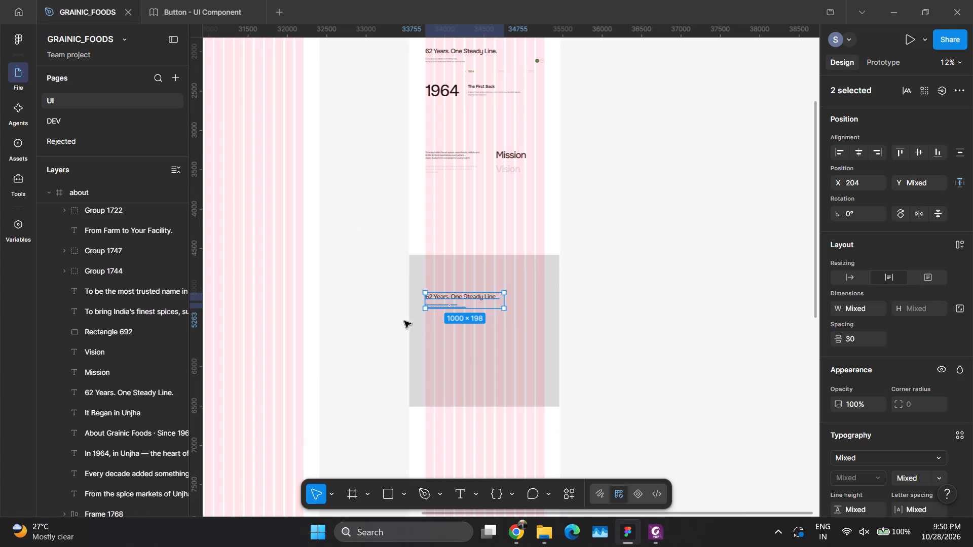
Replace the duplicated heading's text on the grey rectangle with the copied "Our values".
{"action": "double_click", "coordinate": [444, 299]}
{"action": "key", "text": "ctrl+v"}
{"action": "left_click", "coordinate": [680, 277]}
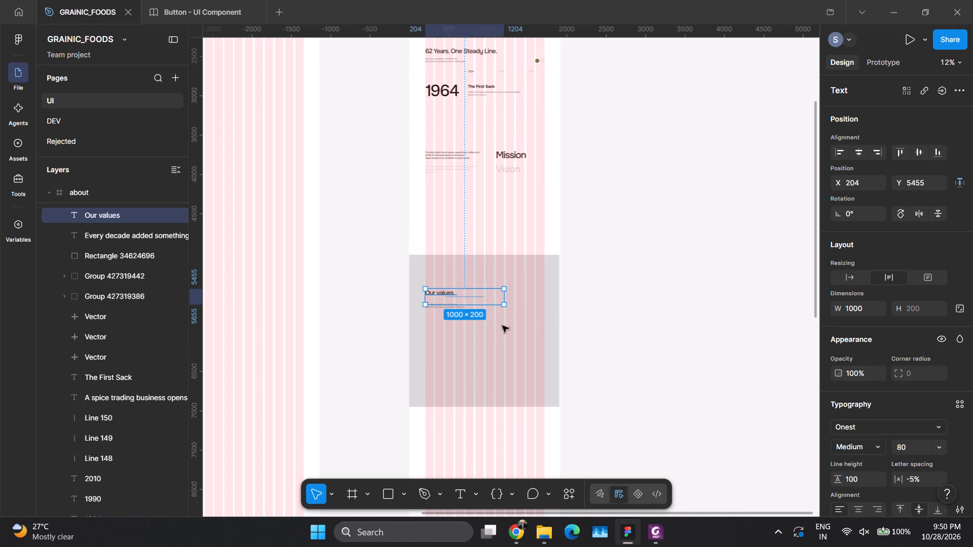
Remove the trailing empty line from the "Our values" heading so its text box is 100 high.
{"action": "scroll", "coordinate": [490, 327], "scroll_direction": "up", "scroll_amount": 9, "text": "ctrl"}
{"action": "scroll", "coordinate": [428, 304], "scroll_direction": "down", "scroll_amount": 1, "text": "ctrl"}
{"action": "scroll", "coordinate": [428, 304], "scroll_direction": "up", "scroll_amount": 1, "text": "ctrl"}
{"action": "scroll", "coordinate": [428, 304], "scroll_direction": "down", "scroll_amount": 1, "text": "ctrl"}
{"action": "scroll", "coordinate": [428, 304], "scroll_direction": "up", "scroll_amount": 1, "text": "ctrl"}
{"action": "key", "text": "BackSpace"}
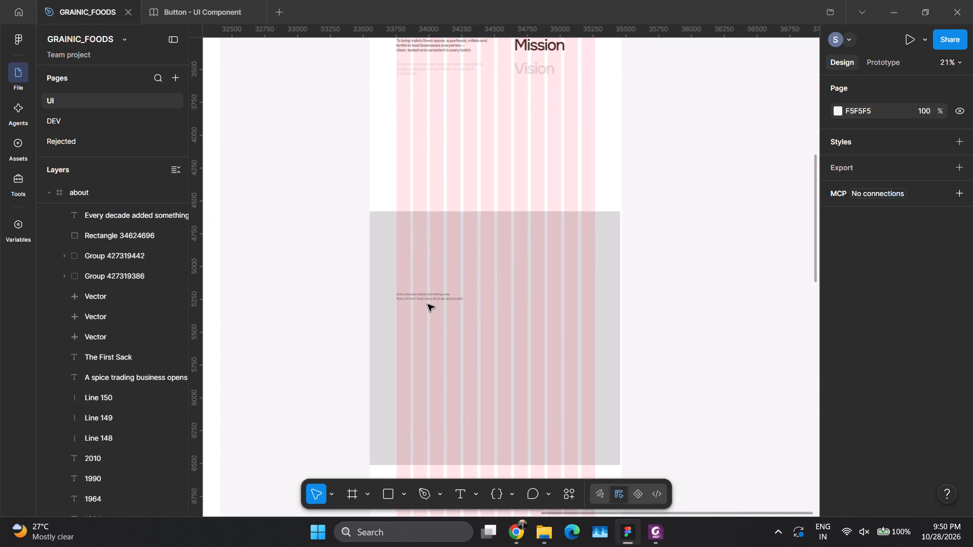
{"action": "key", "text": "ctrl+z"}
{"action": "double_click", "coordinate": [413, 287]}
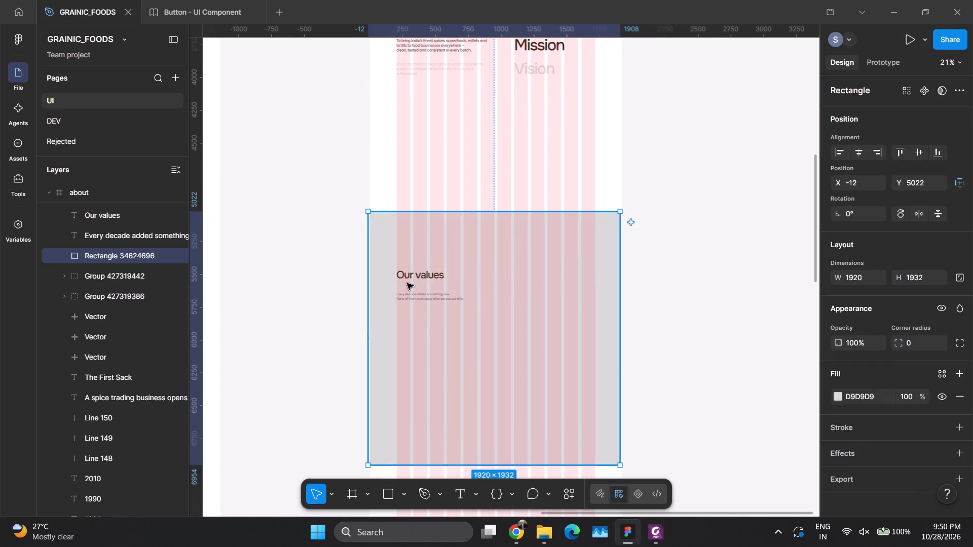
{"action": "double_click", "coordinate": [406, 278]}
{"action": "key", "text": "Escape"}
{"action": "double_click", "coordinate": [419, 278]}
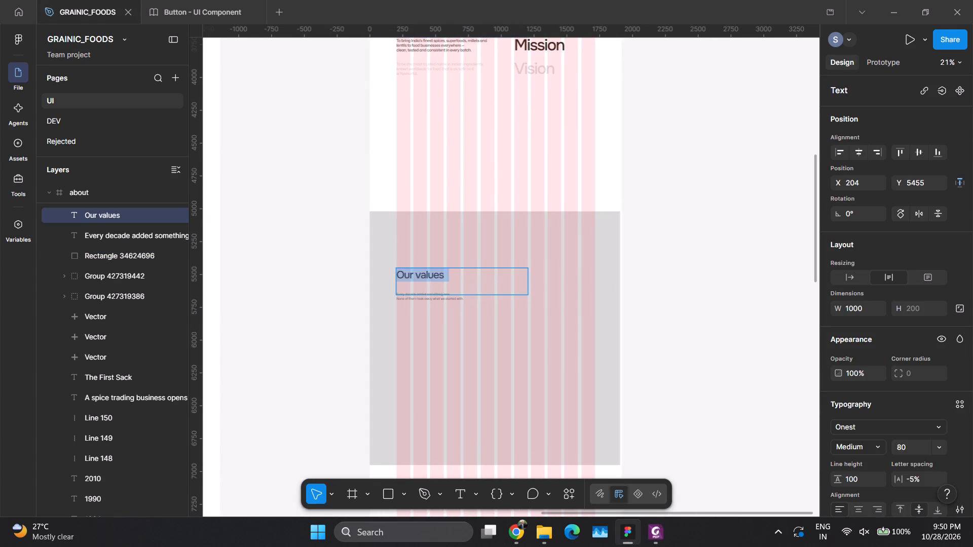
{"action": "left_click", "coordinate": [410, 291]}
{"action": "key", "text": "BackSpace"}
Examine the four entries listed under Our values in the About Us PDF and return to the GRAINIC_FOODS file.
{"action": "key", "text": "alt+Tab"}
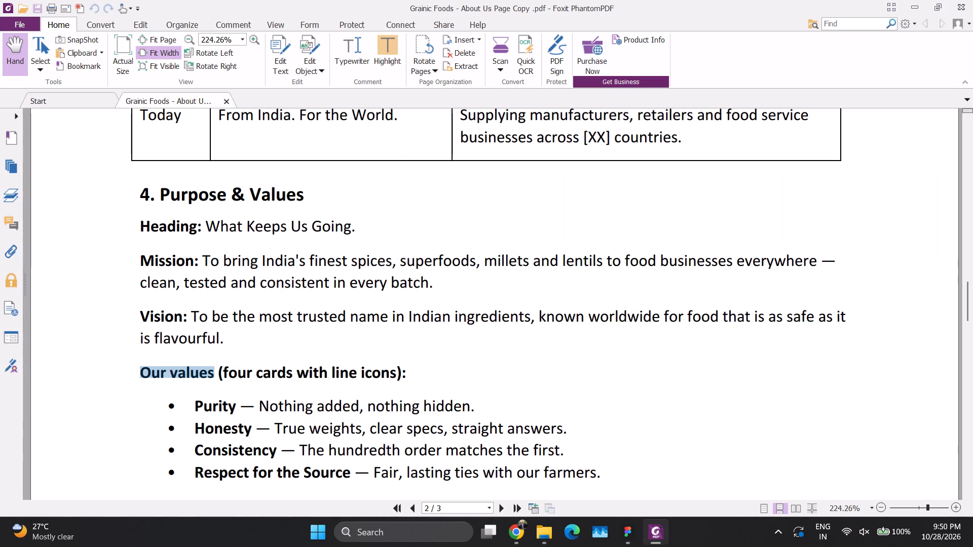
{"action": "scroll", "coordinate": [415, 364], "scroll_direction": "down", "scroll_amount": 1}
{"action": "scroll", "coordinate": [414, 364], "scroll_direction": "up", "scroll_amount": 2}
{"action": "scroll", "coordinate": [413, 364], "scroll_direction": "down", "scroll_amount": 7}
{"action": "key", "text": "alt+Tab"}
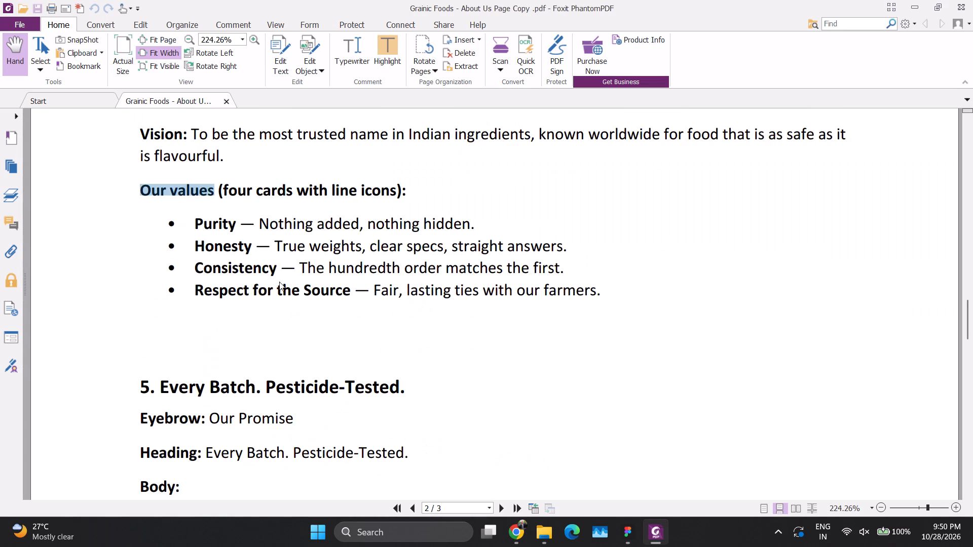
{"action": "left_click", "coordinate": [627, 307]}
Narrow the "Our values" heading's text box to about 488 wide, keeping it at X 204.
{"action": "scroll", "coordinate": [478, 292], "scroll_direction": "up", "scroll_amount": 1, "text": "ctrl"}
{"action": "scroll", "coordinate": [478, 292], "scroll_direction": "down", "scroll_amount": 1, "text": "ctrl"}
{"action": "scroll", "coordinate": [478, 292], "scroll_direction": "up", "scroll_amount": 1, "text": "ctrl"}
{"action": "scroll", "coordinate": [478, 292], "scroll_direction": "down", "scroll_amount": 1, "text": "ctrl"}
{"action": "scroll", "coordinate": [439, 291], "scroll_direction": "up", "scroll_amount": 4, "text": "ctrl"}
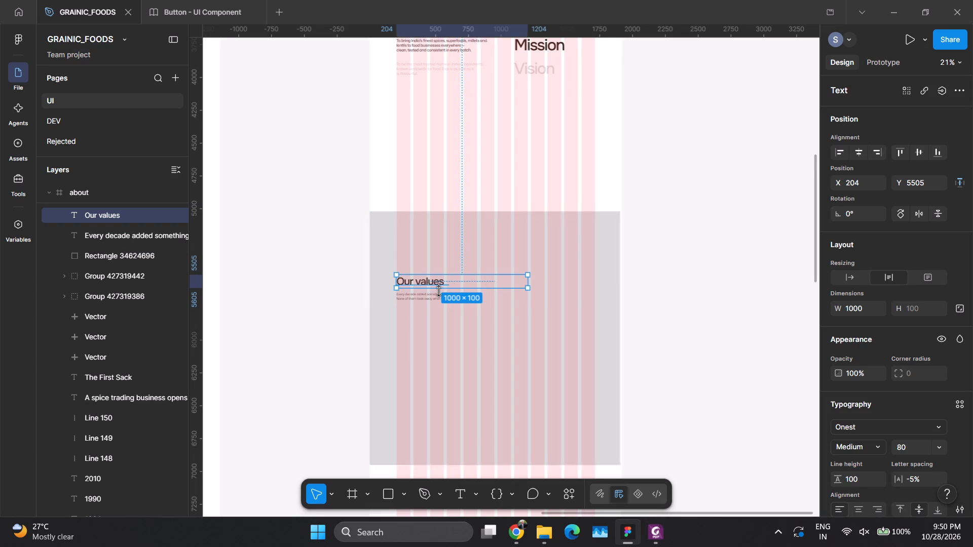
{"action": "scroll", "coordinate": [438, 291], "scroll_direction": "up", "scroll_amount": 3, "text": "ctrl"}
{"action": "left_click", "coordinate": [419, 276]}
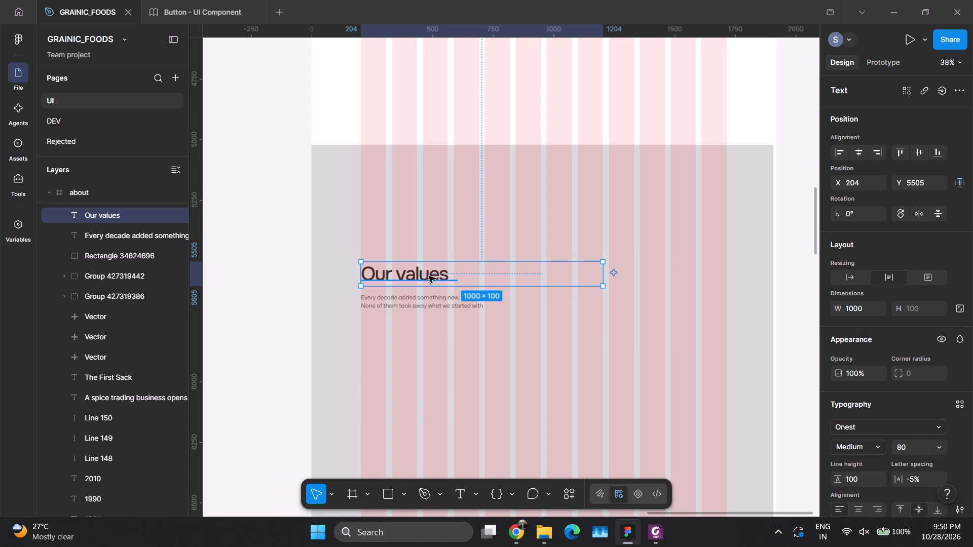
{"action": "left_click_drag", "start_coordinate": [605, 276], "coordinate": [486, 277]}
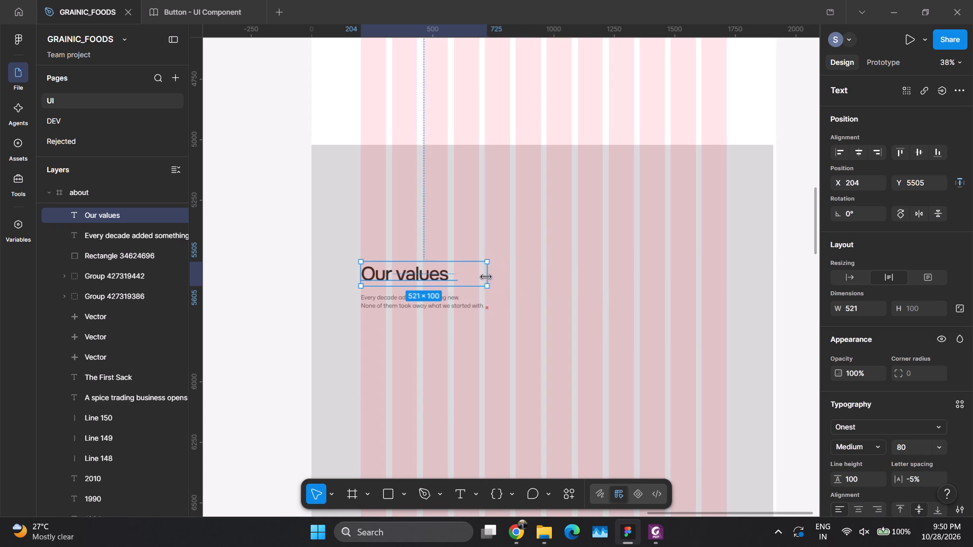
{"action": "left_click_drag", "start_coordinate": [486, 277], "coordinate": [479, 275]}
Delete the duplicated "Every decade added something new" intro below the "Our values" heading.
{"action": "left_click", "coordinate": [424, 305]}
{"action": "key", "text": "Delete"}
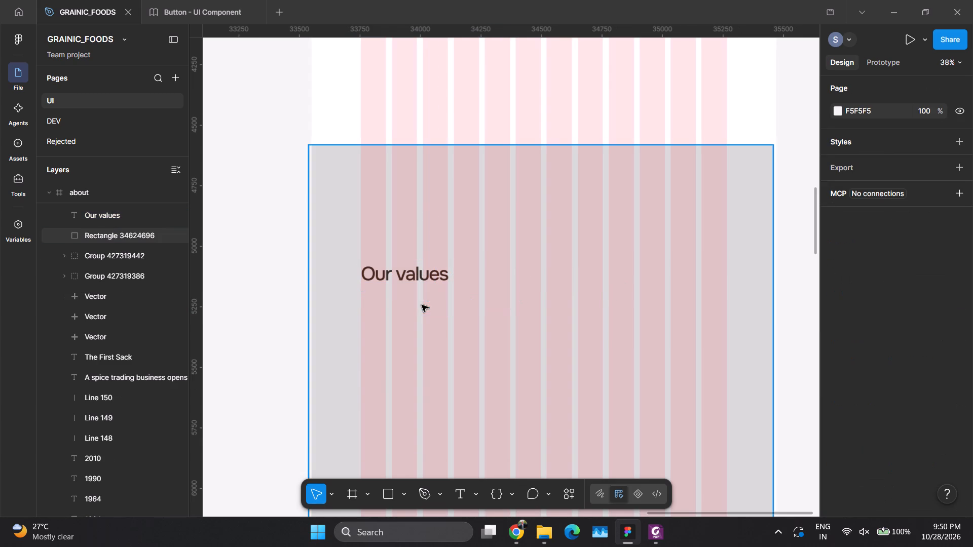
Centre the grey rectangle horizontally on the about page at X 0.
{"action": "left_click", "coordinate": [409, 282]}
{"action": "left_click", "coordinate": [596, 332]}
{"action": "left_click", "coordinate": [854, 151]}
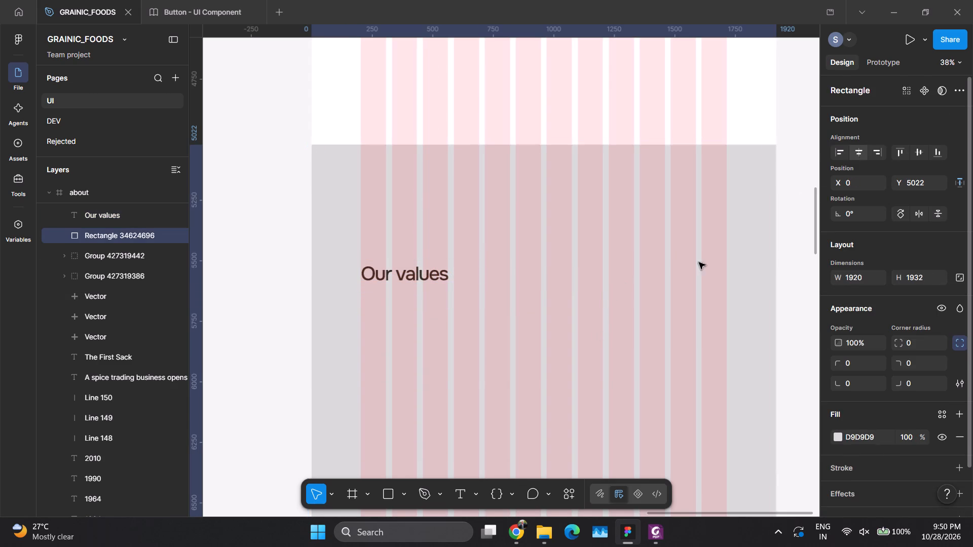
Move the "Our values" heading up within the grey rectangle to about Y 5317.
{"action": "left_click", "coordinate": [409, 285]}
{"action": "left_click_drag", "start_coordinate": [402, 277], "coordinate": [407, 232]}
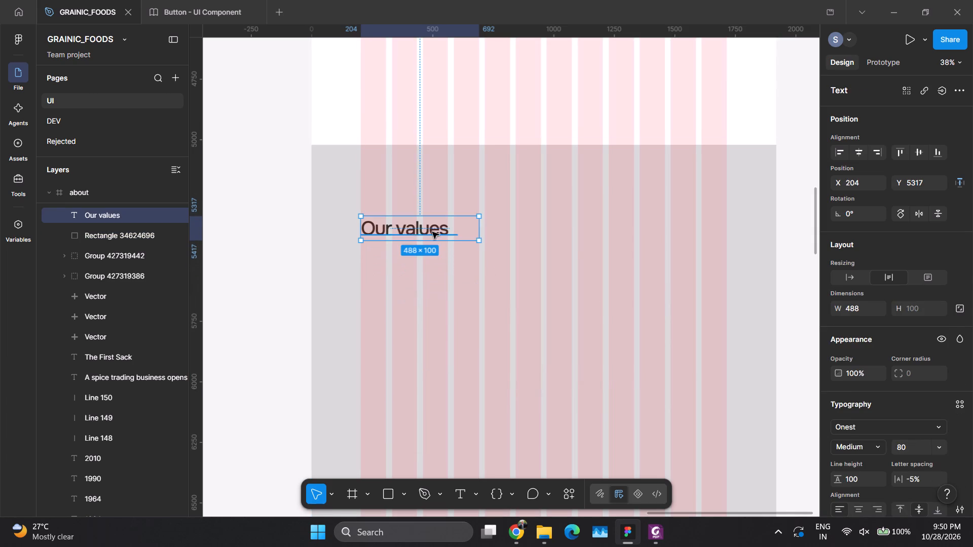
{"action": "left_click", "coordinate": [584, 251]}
Examine the about page's layout and section spacing around the timeline, Mission and Vision, and grey rectangle, with a glance at the PDF.
{"action": "key", "text": "alt+Tab"}
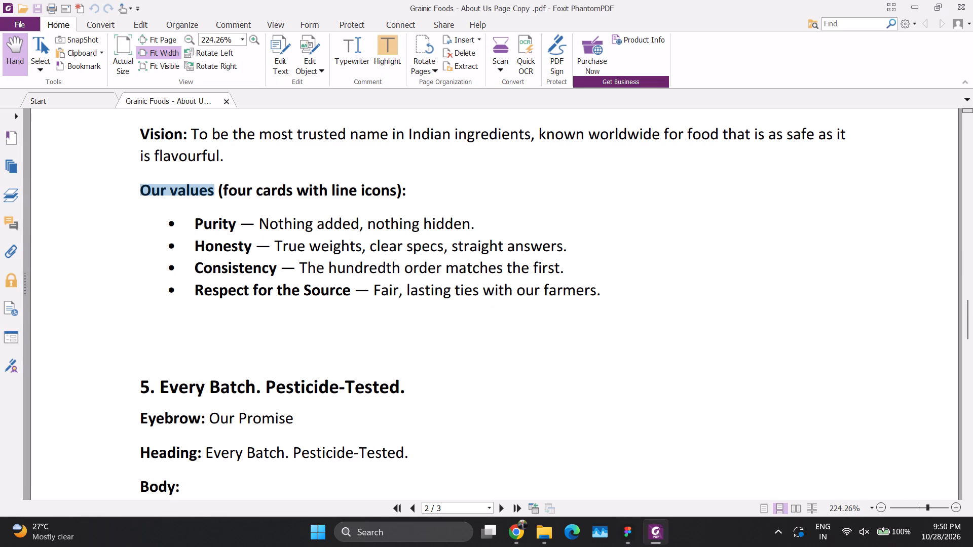
{"action": "key", "text": "alt+Tab"}
{"action": "scroll", "coordinate": [369, 135], "scroll_direction": "down", "scroll_amount": 3, "text": "ctrl"}
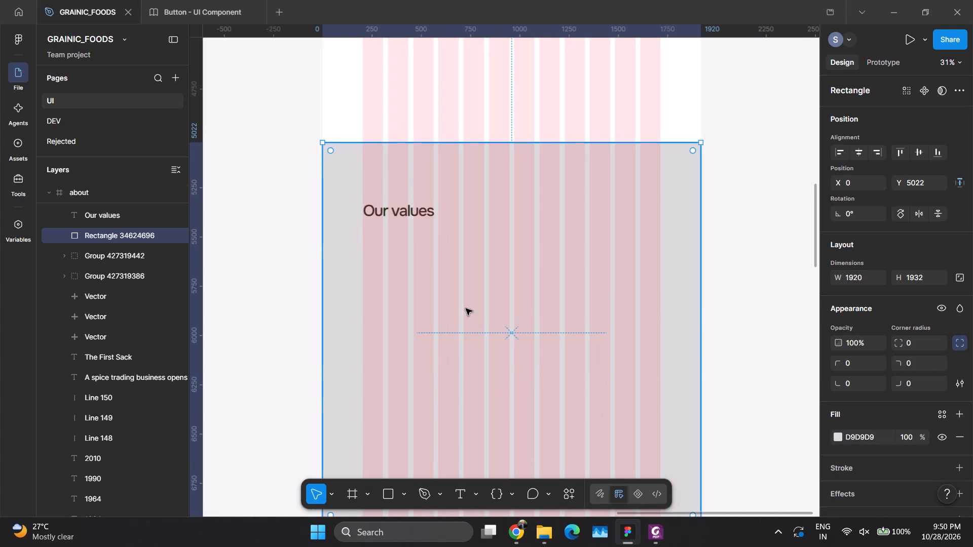
{"action": "scroll", "coordinate": [479, 343], "scroll_direction": "down", "scroll_amount": 3, "text": "ctrl"}
{"action": "scroll", "coordinate": [479, 344], "scroll_direction": "up", "scroll_amount": 2, "text": "ctrl"}
{"action": "scroll", "coordinate": [479, 345], "scroll_direction": "down", "scroll_amount": 4, "text": "ctrl"}
{"action": "scroll", "coordinate": [460, 274], "scroll_direction": "up", "scroll_amount": 1, "text": "ctrl"}
{"action": "scroll", "coordinate": [460, 272], "scroll_direction": "down", "scroll_amount": 3, "text": "ctrl"}
{"action": "scroll", "coordinate": [460, 267], "scroll_direction": "up", "scroll_amount": 1, "text": "ctrl"}
{"action": "scroll", "coordinate": [459, 267], "scroll_direction": "down", "scroll_amount": 2, "text": "ctrl"}
{"action": "scroll", "coordinate": [459, 267], "scroll_direction": "up", "scroll_amount": 2, "text": "ctrl"}
{"action": "left_click", "coordinate": [424, 244]}
{"action": "scroll", "coordinate": [470, 230], "scroll_direction": "down", "scroll_amount": 1, "text": "ctrl"}
{"action": "scroll", "coordinate": [470, 230], "scroll_direction": "up", "scroll_amount": 1, "text": "ctrl"}
{"action": "scroll", "coordinate": [470, 228], "scroll_direction": "down", "scroll_amount": 10, "text": "ctrl"}
{"action": "scroll", "coordinate": [469, 218], "scroll_direction": "up", "scroll_amount": 2, "text": "ctrl"}
{"action": "scroll", "coordinate": [469, 211], "scroll_direction": "down", "scroll_amount": 1, "text": "ctrl"}
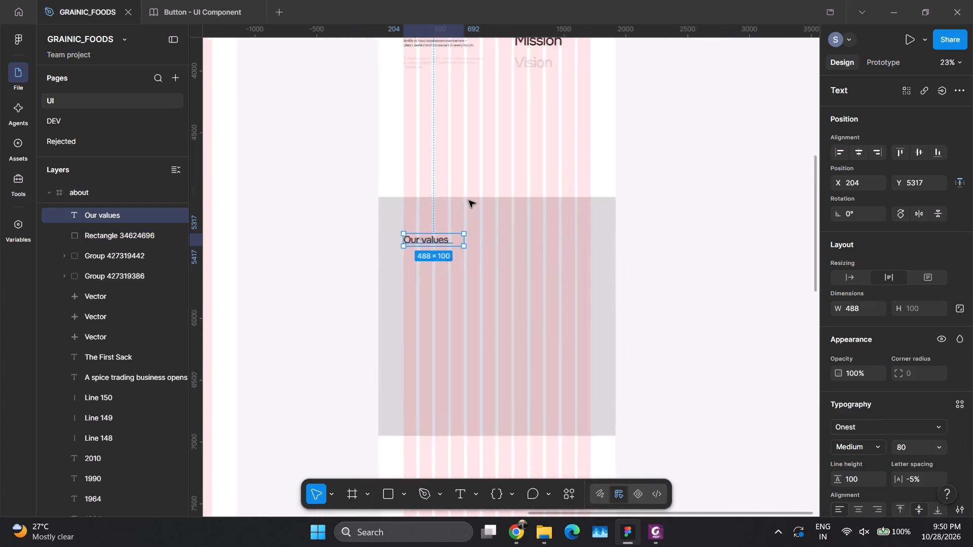
{"action": "scroll", "coordinate": [469, 201], "scroll_direction": "down", "scroll_amount": 2, "text": "ctrl"}
{"action": "scroll", "coordinate": [469, 201], "scroll_direction": "up", "scroll_amount": 1, "text": "ctrl"}
{"action": "scroll", "coordinate": [469, 201], "scroll_direction": "down", "scroll_amount": 2, "text": "ctrl"}
{"action": "scroll", "coordinate": [469, 201], "scroll_direction": "up", "scroll_amount": 1, "text": "ctrl"}
{"action": "scroll", "coordinate": [469, 201], "scroll_direction": "down", "scroll_amount": 2, "text": "ctrl"}
{"action": "scroll", "coordinate": [469, 201], "scroll_direction": "up", "scroll_amount": 1, "text": "ctrl"}
{"action": "scroll", "coordinate": [469, 201], "scroll_direction": "down", "scroll_amount": 4, "text": "ctrl"}
{"action": "scroll", "coordinate": [469, 201], "scroll_direction": "up", "scroll_amount": 3, "text": "ctrl"}
{"action": "scroll", "coordinate": [469, 201], "scroll_direction": "down", "scroll_amount": 2, "text": "ctrl"}
{"action": "scroll", "coordinate": [469, 202], "scroll_direction": "up", "scroll_amount": 1, "text": "ctrl"}
{"action": "scroll", "coordinate": [469, 202], "scroll_direction": "down", "scroll_amount": 5, "text": "ctrl"}
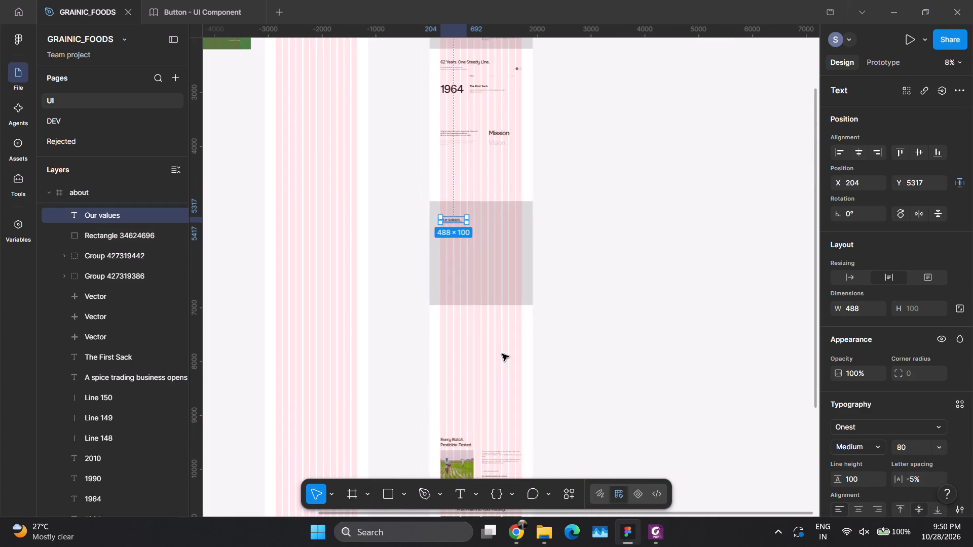
{"action": "scroll", "coordinate": [502, 354], "scroll_direction": "up", "scroll_amount": 5}
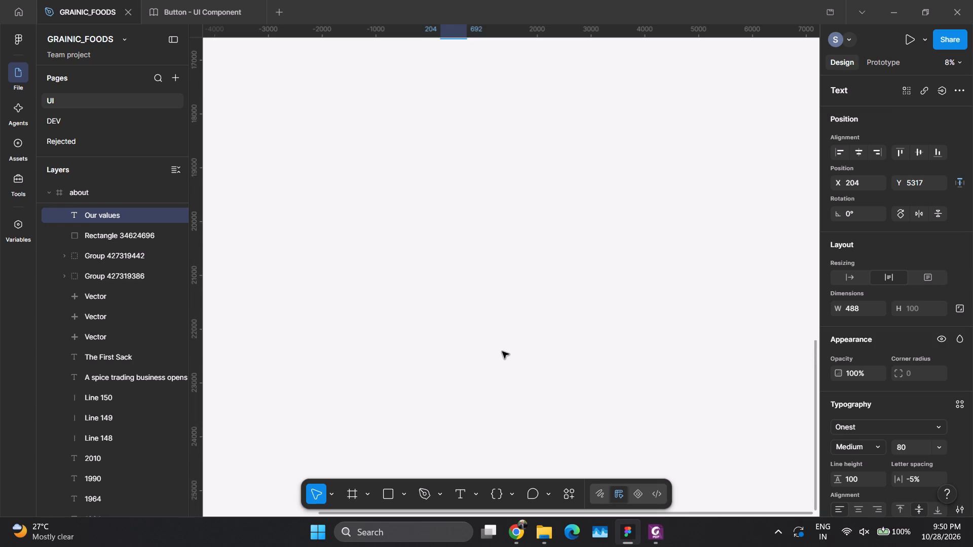
{"action": "scroll", "coordinate": [502, 327], "scroll_direction": "up", "scroll_amount": 9}
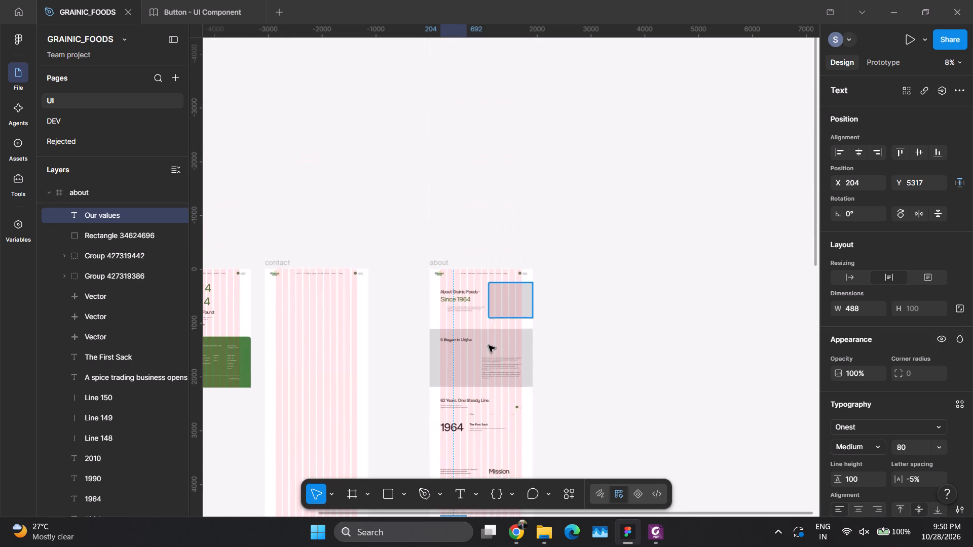
{"action": "scroll", "coordinate": [489, 345], "scroll_direction": "down", "scroll_amount": 3}
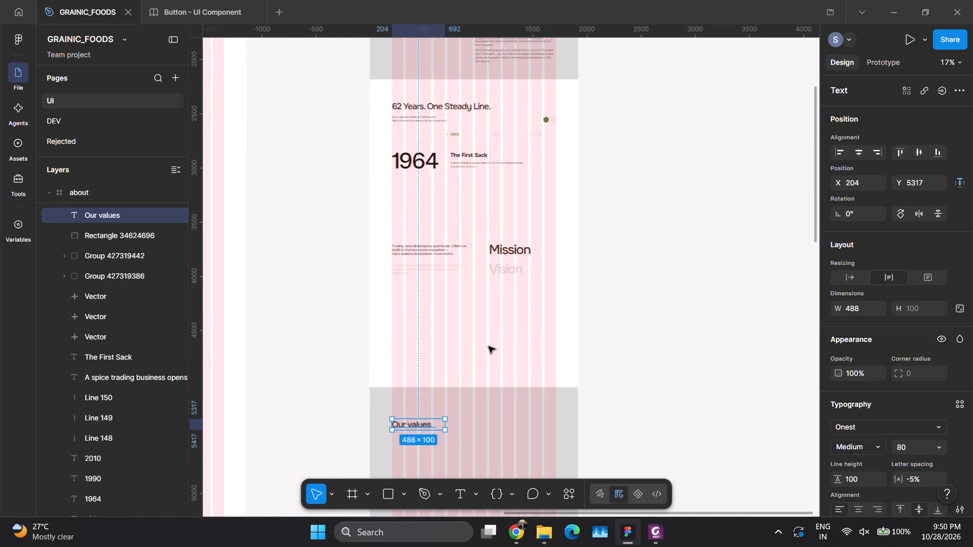
Move the "Our values" heading below the Vision text at about Y 4491, centring both its box and its text horizontally.
{"action": "left_click_drag", "start_coordinate": [411, 435], "coordinate": [469, 337]}
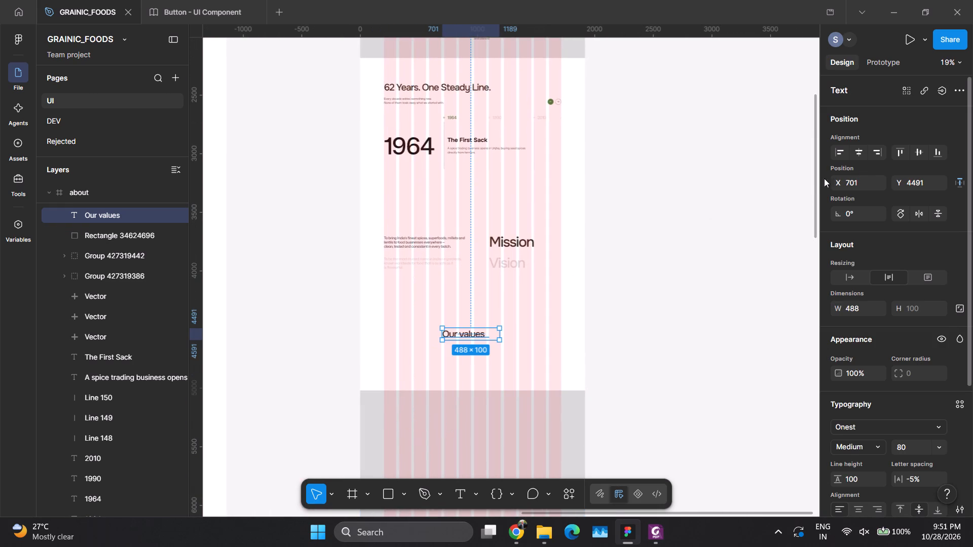
{"action": "left_click", "coordinate": [859, 158]}
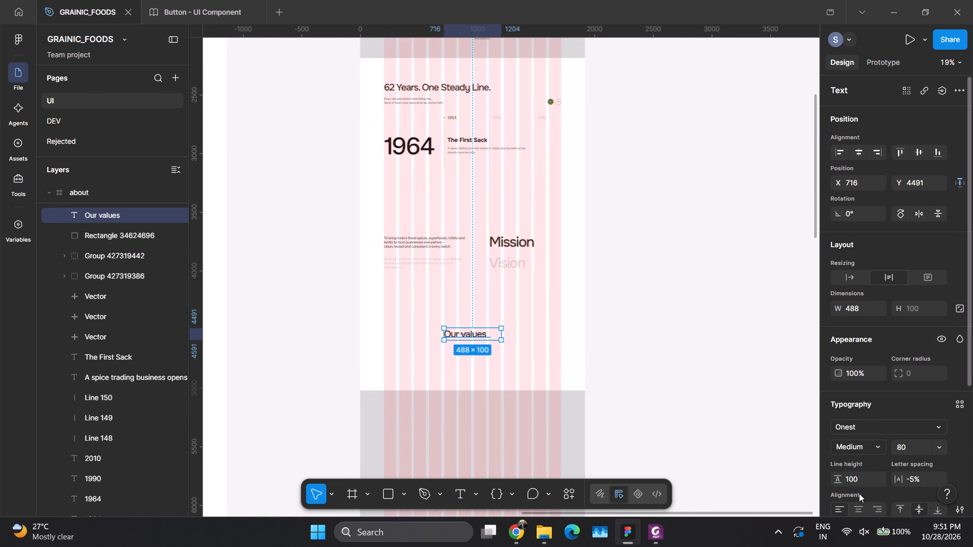
{"action": "left_click", "coordinate": [860, 508]}
Move the grey rectangle up to Y 3400 and send it to the back, behind the Mission, Vision and Our values text.
{"action": "left_click", "coordinate": [547, 440]}
{"action": "left_click_drag", "start_coordinate": [535, 439], "coordinate": [533, 256]}
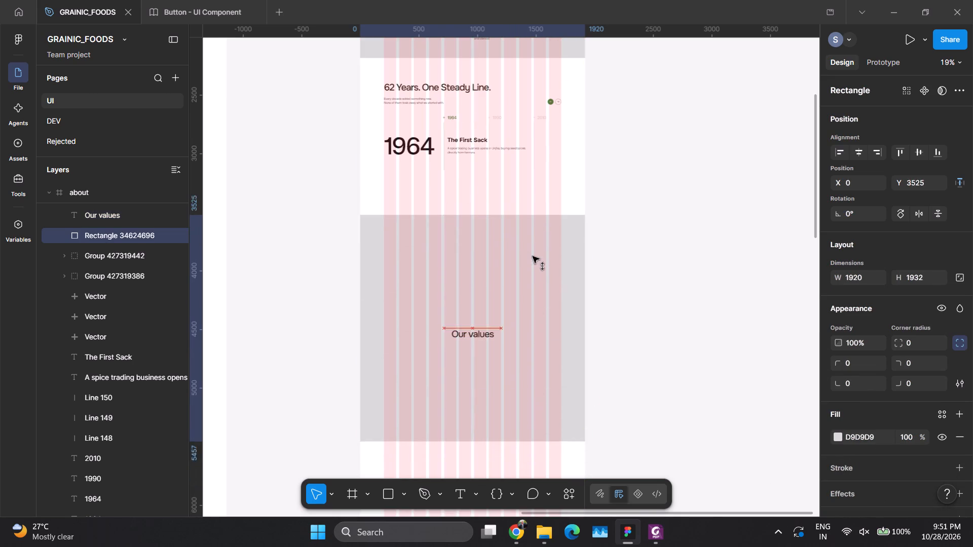
{"action": "left_click_drag", "start_coordinate": [533, 256], "coordinate": [530, 248]}
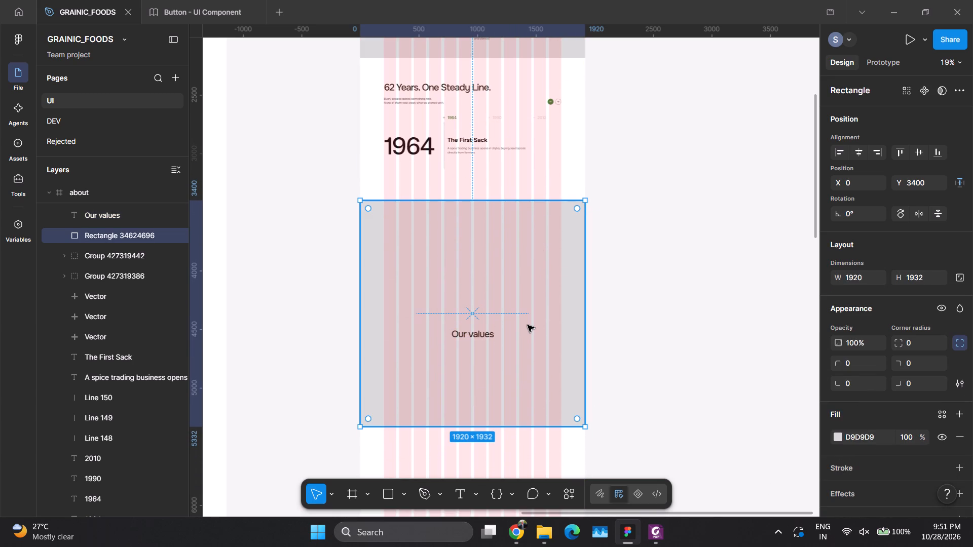
{"action": "key", "text": "ctrl+shift+bracketleft"}
{"action": "left_click", "coordinate": [683, 279]}
Set the fill of the faded Vision heading and its paragraph to 222222.
{"action": "scroll", "coordinate": [444, 270], "scroll_direction": "up", "scroll_amount": 5, "text": "ctrl"}
{"action": "scroll", "coordinate": [443, 268], "scroll_direction": "down", "scroll_amount": 3, "text": "ctrl"}
{"action": "scroll", "coordinate": [442, 266], "scroll_direction": "up", "scroll_amount": 11, "text": "ctrl"}
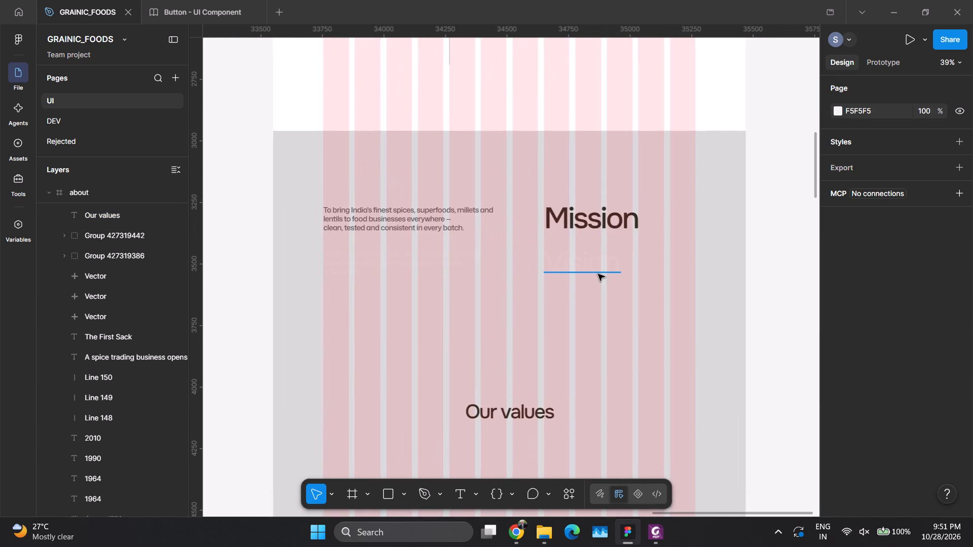
{"action": "left_click", "coordinate": [597, 274]}
{"action": "left_click", "coordinate": [420, 264], "text": "shift"}
{"action": "scroll", "coordinate": [465, 275], "scroll_direction": "down", "scroll_amount": 7, "text": "ctrl"}
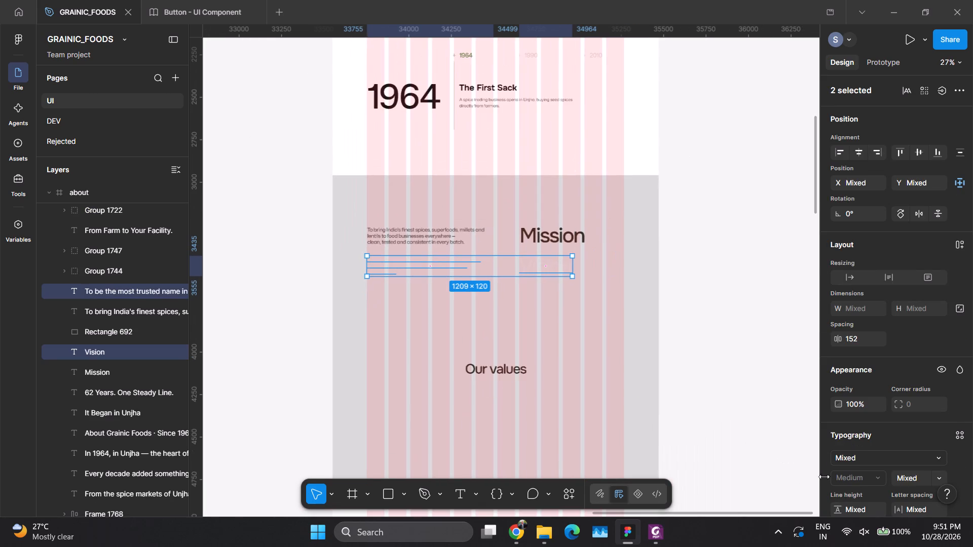
{"action": "scroll", "coordinate": [858, 465], "scroll_direction": "up", "scroll_amount": 1}
{"action": "scroll", "coordinate": [858, 465], "scroll_direction": "down", "scroll_amount": 2}
{"action": "scroll", "coordinate": [859, 464], "scroll_direction": "up", "scroll_amount": 2}
{"action": "scroll", "coordinate": [859, 463], "scroll_direction": "down", "scroll_amount": 2}
{"action": "scroll", "coordinate": [859, 460], "scroll_direction": "up", "scroll_amount": 1}
{"action": "scroll", "coordinate": [859, 458], "scroll_direction": "down", "scroll_amount": 3}
{"action": "left_click", "coordinate": [863, 393]}
{"action": "key", "text": "2"}
{"action": "key", "text": "Return"}
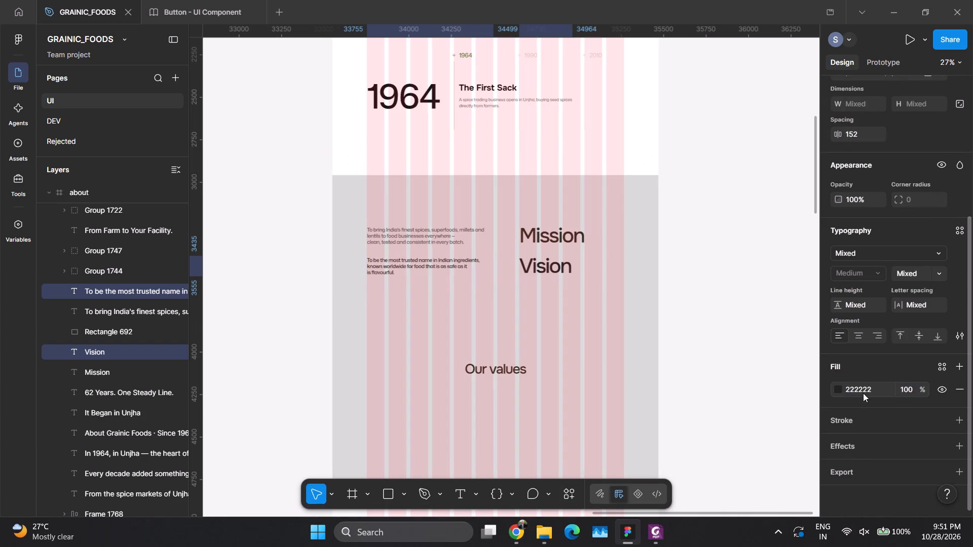
Move the Vision heading and its paragraph down together to widen the gap below Mission, and glance at the PDF.
{"action": "left_click_drag", "start_coordinate": [398, 266], "coordinate": [399, 296]}
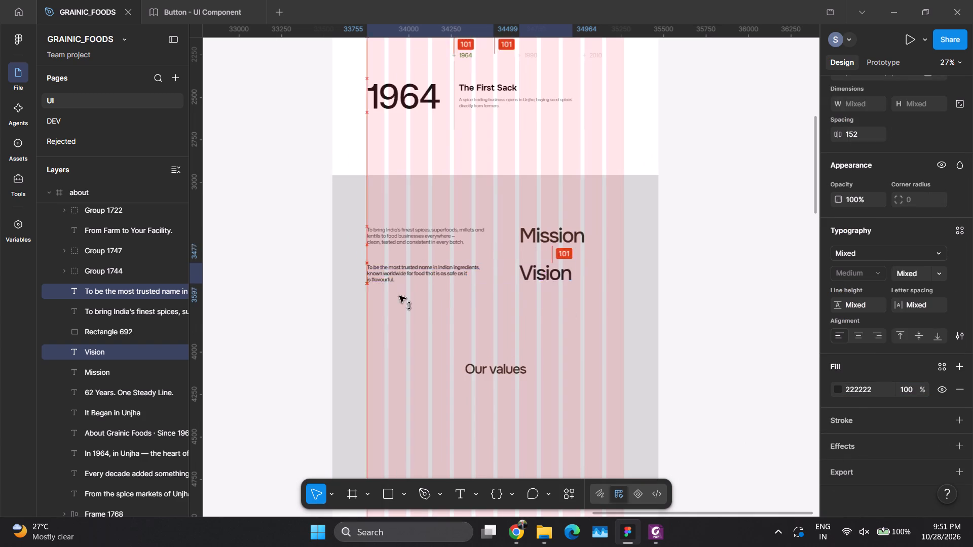
{"action": "left_click_drag", "start_coordinate": [399, 296], "coordinate": [399, 322]}
{"action": "left_click", "coordinate": [645, 325]}
{"action": "key", "text": "alt+Tab"}
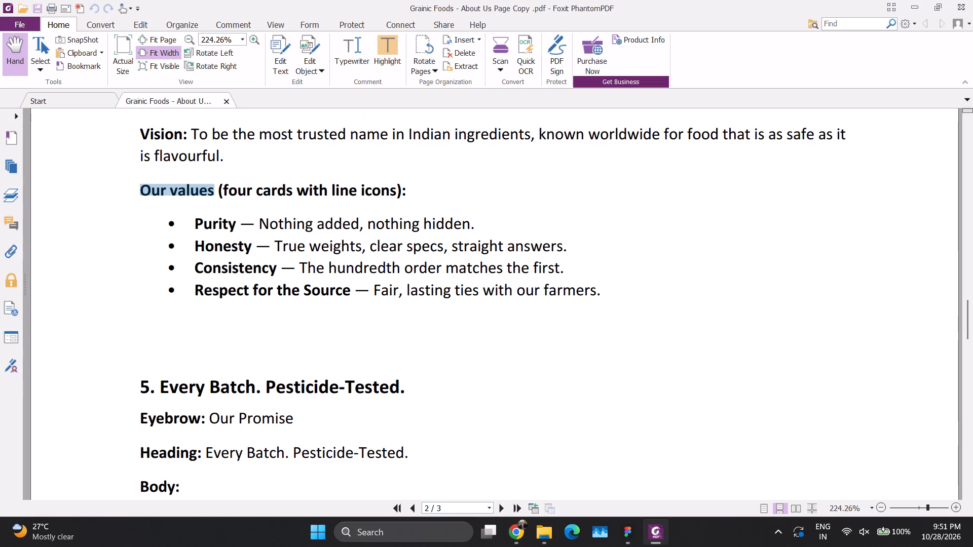
{"action": "key", "text": "alt+Tab"}
Align the "Our values" heading to the horizontal centre of the about page.
{"action": "left_click", "coordinate": [501, 373]}
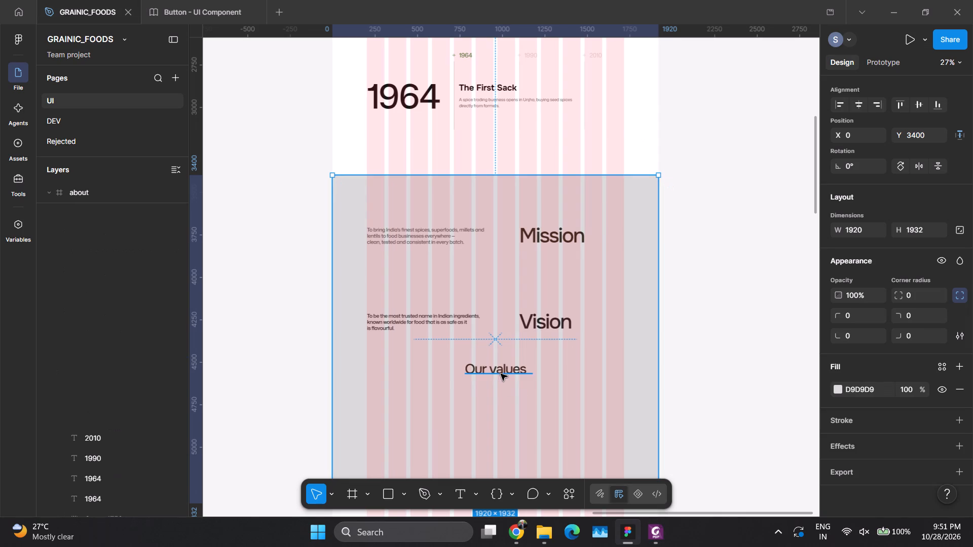
{"action": "left_click", "coordinate": [861, 98]}
{"action": "left_click", "coordinate": [734, 345]}
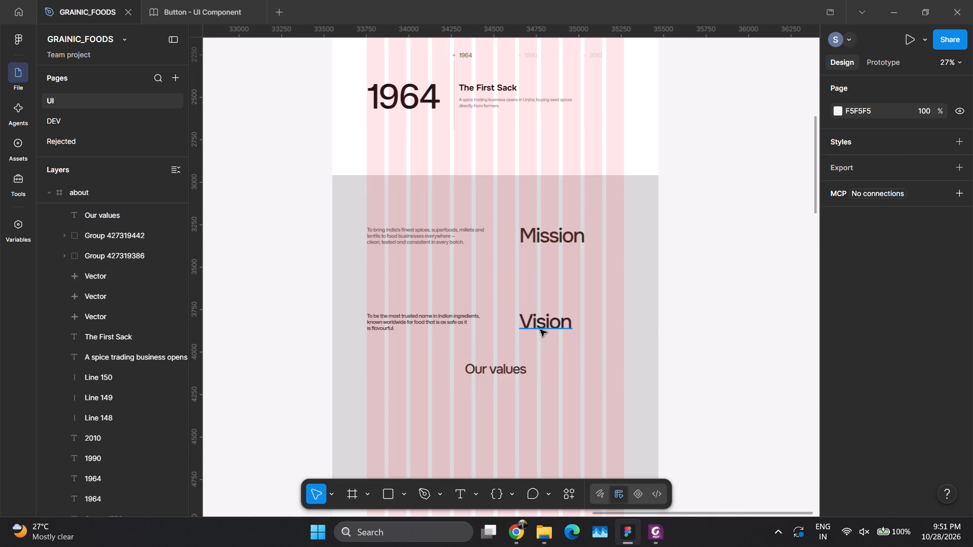
{"action": "left_click", "coordinate": [540, 330]}
{"action": "left_click", "coordinate": [729, 341]}
Extend the grey rectangle's bottom edge downward to a height of about 2094.
{"action": "scroll", "coordinate": [578, 384], "scroll_direction": "down", "scroll_amount": 2}
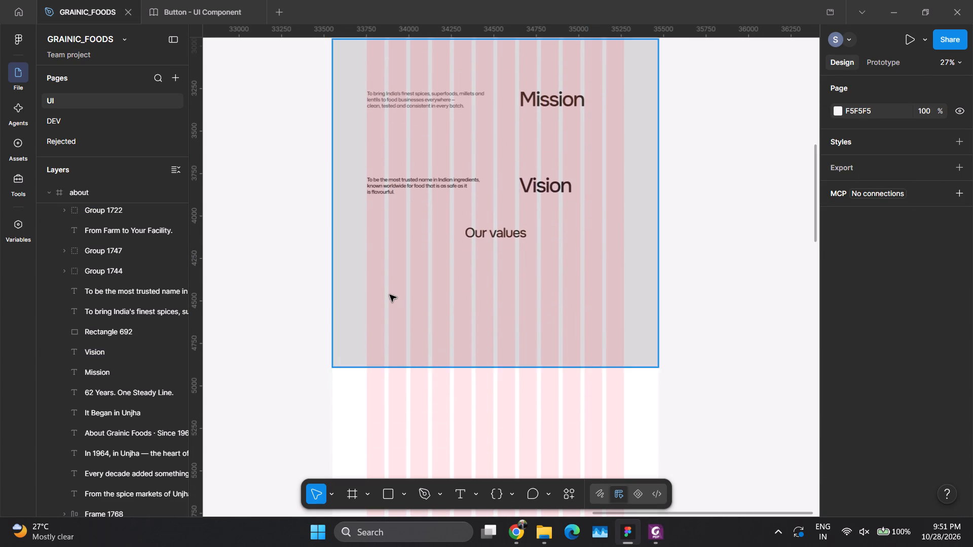
{"action": "left_click", "coordinate": [474, 388]}
{"action": "left_click_drag", "start_coordinate": [476, 392], "coordinate": [477, 431]}
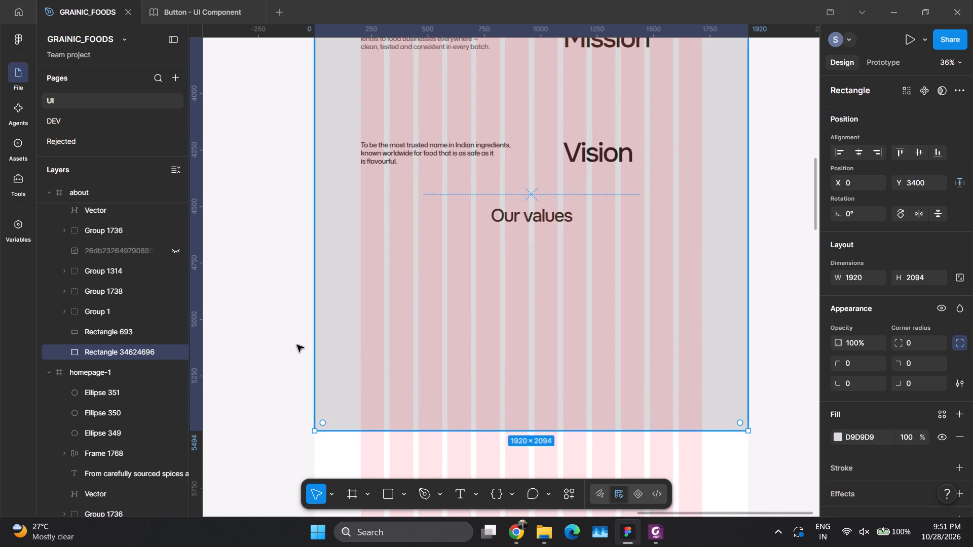
{"action": "left_click", "coordinate": [265, 346]}
Draw a rectangle about 488 × 179 below the "Our values" heading at X 204, Y 5023.
{"action": "left_click", "coordinate": [388, 499]}
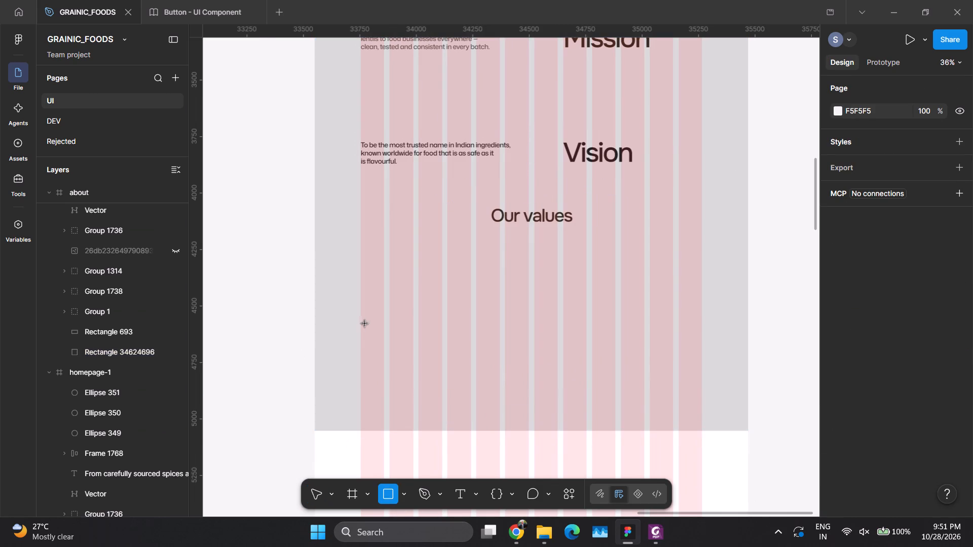
{"action": "left_click_drag", "start_coordinate": [363, 324], "coordinate": [471, 365]}
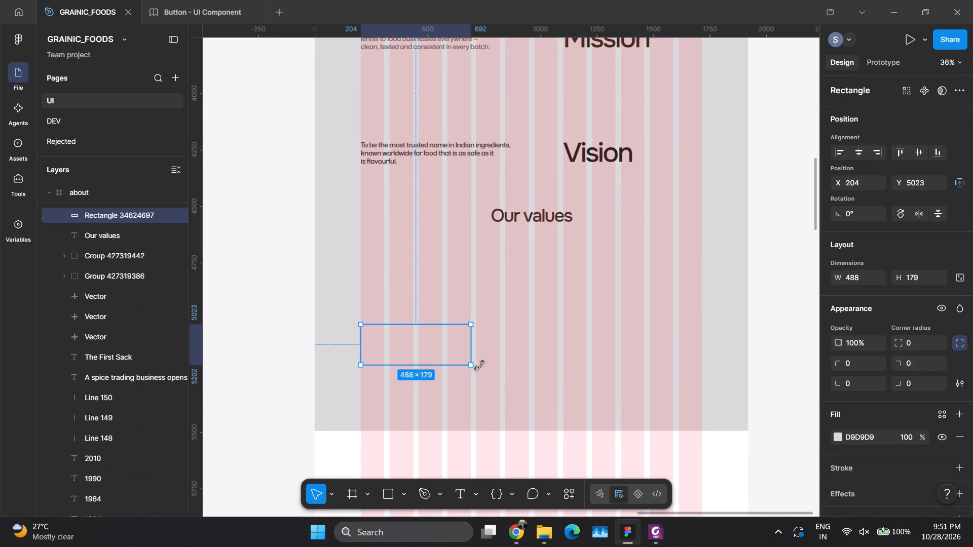
Change the new rectangle's fill colour to 555555.
{"action": "left_click", "coordinate": [875, 431]}
{"action": "left_click", "coordinate": [875, 433]}
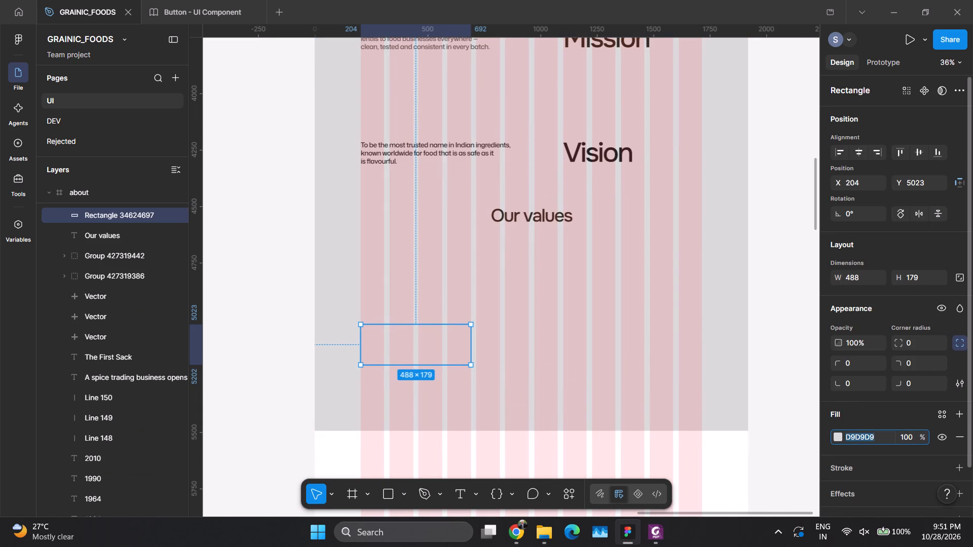
{"action": "key", "text": "5"}
{"action": "key", "text": "Return"}
Duplicate the dark rectangle alongside itself and fit both copies to 360 wide, with the second at X 588.
{"action": "left_click_drag", "start_coordinate": [428, 353], "coordinate": [539, 357], "text": "alt+shift"}
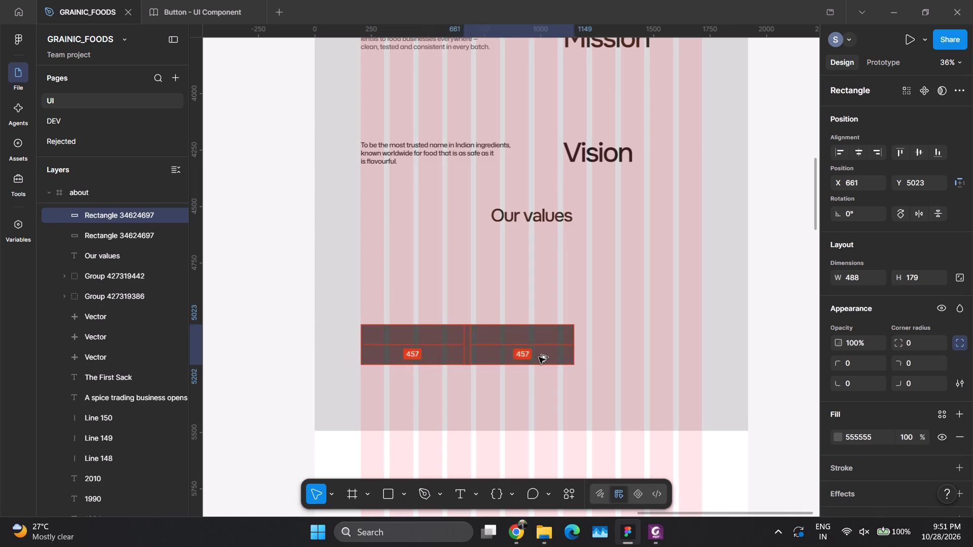
{"action": "left_click_drag", "start_coordinate": [539, 357], "coordinate": [543, 357], "text": "alt+shift"}
{"action": "left_click", "coordinate": [417, 354]}
{"action": "left_click_drag", "start_coordinate": [469, 348], "coordinate": [452, 350]}
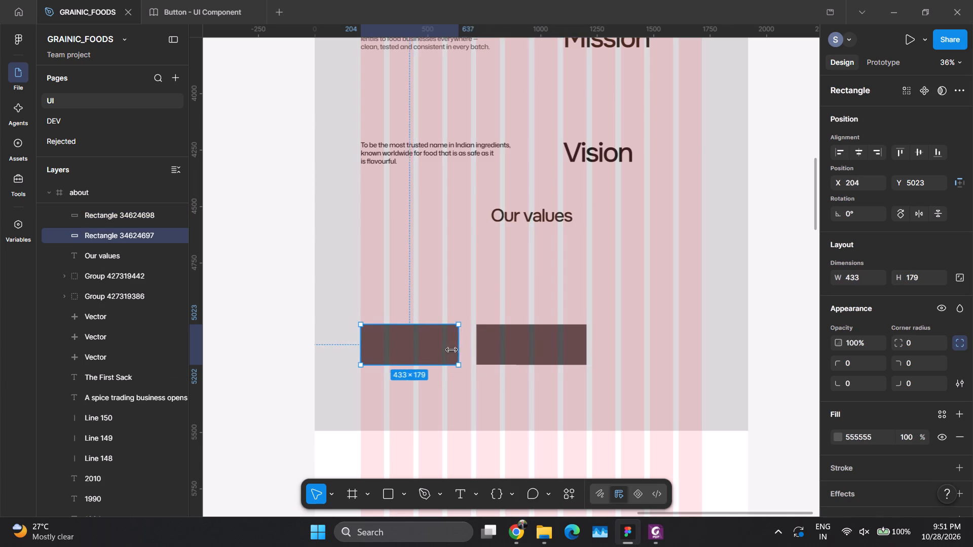
{"action": "left_click_drag", "start_coordinate": [452, 350], "coordinate": [441, 347]}
{"action": "left_click", "coordinate": [506, 342]}
{"action": "left_click_drag", "start_coordinate": [513, 345], "coordinate": [485, 343]}
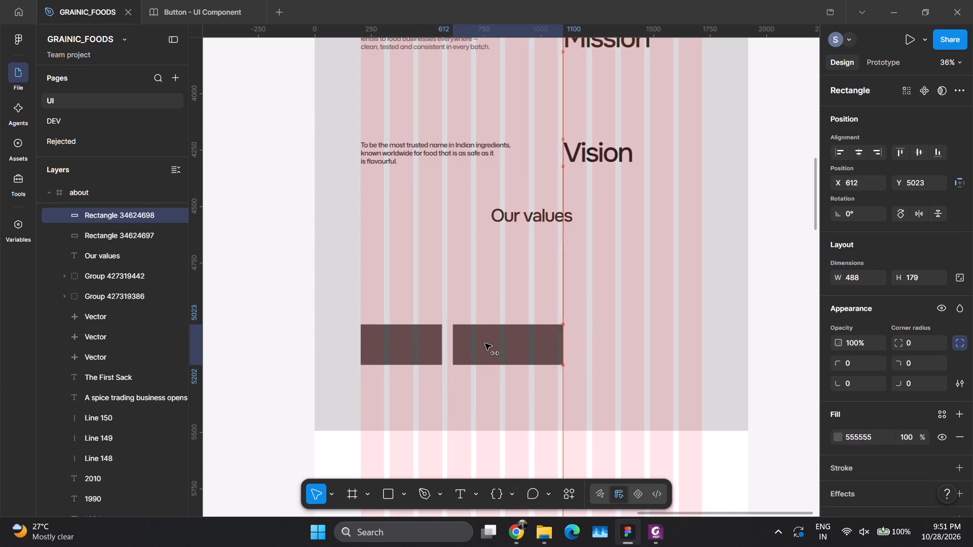
{"action": "left_click_drag", "start_coordinate": [485, 343], "coordinate": [486, 344]}
{"action": "left_click_drag", "start_coordinate": [559, 346], "coordinate": [532, 345]}
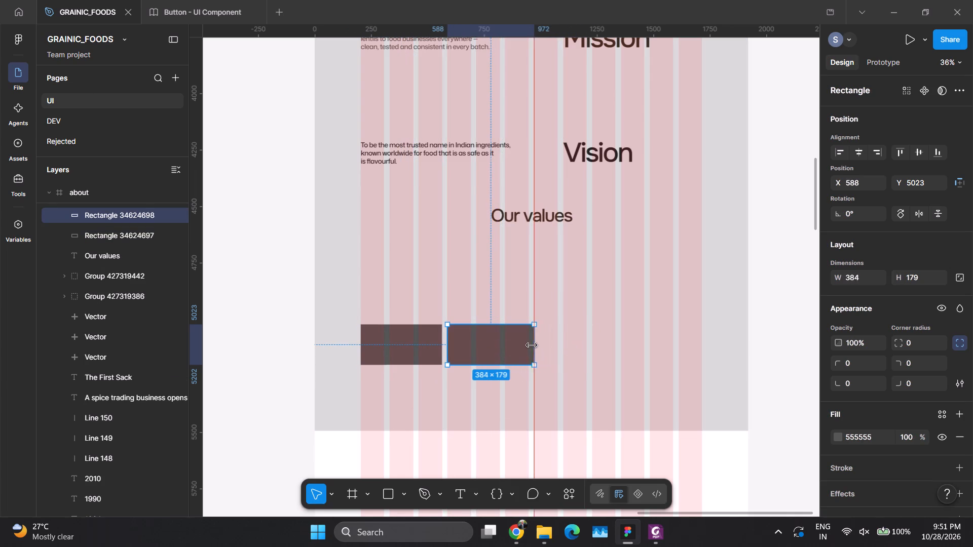
{"action": "left_click_drag", "start_coordinate": [532, 345], "coordinate": [529, 345]}
Duplicate the second card twice at equal 24 spacing to complete a row of four cards across the grid.
{"action": "left_click_drag", "start_coordinate": [493, 338], "coordinate": [580, 343], "text": "alt+shift"}
{"action": "key", "text": "ctrl+d"}
Select all four cards and move them up together, closer to the "Our values" heading.
{"action": "left_click", "coordinate": [564, 343], "text": "shift"}
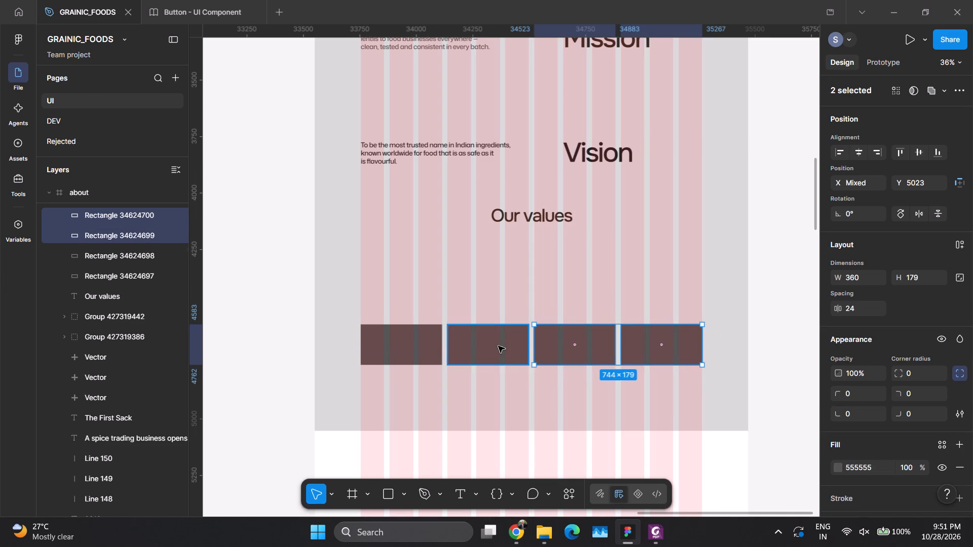
{"action": "left_click", "coordinate": [498, 346], "text": "shift"}
{"action": "left_click", "coordinate": [425, 348], "text": "shift"}
{"action": "left_click_drag", "start_coordinate": [469, 354], "coordinate": [478, 291]}
{"action": "left_click", "coordinate": [543, 360]}
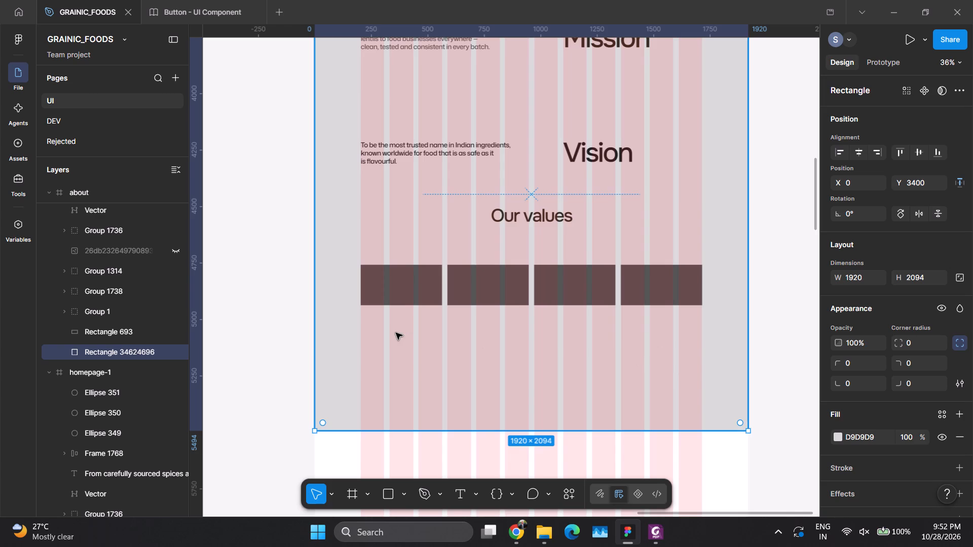
Move the row of four cards further up to about Y 4641, just below the "Our values" heading.
{"action": "scroll", "coordinate": [391, 334], "scroll_direction": "down", "scroll_amount": 3, "text": "ctrl"}
{"action": "scroll", "coordinate": [391, 334], "scroll_direction": "up", "scroll_amount": 2, "text": "ctrl"}
{"action": "scroll", "coordinate": [391, 334], "scroll_direction": "down", "scroll_amount": 10, "text": "ctrl"}
{"action": "scroll", "coordinate": [427, 324], "scroll_direction": "up", "scroll_amount": 2, "text": "ctrl"}
{"action": "scroll", "coordinate": [421, 332], "scroll_direction": "down", "scroll_amount": 1, "text": "ctrl"}
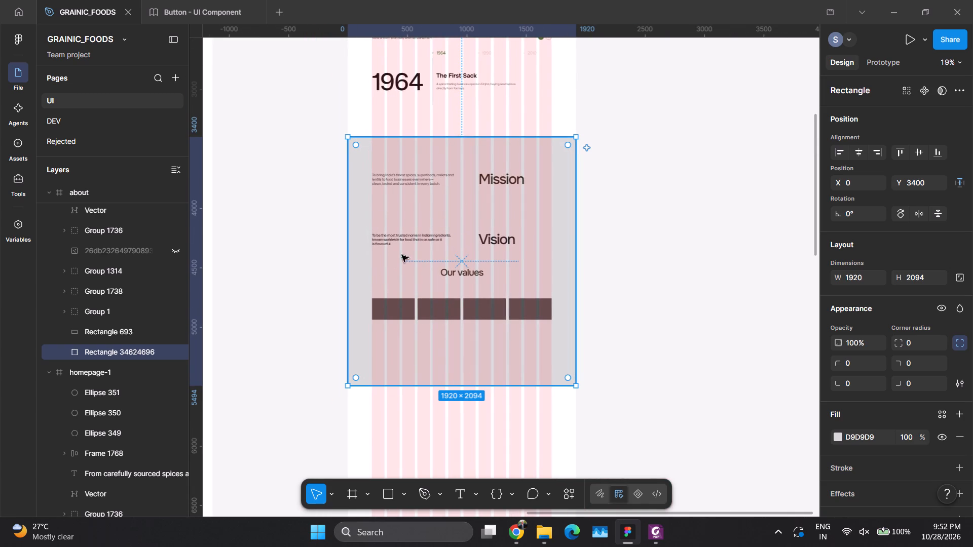
{"action": "scroll", "coordinate": [423, 224], "scroll_direction": "up", "scroll_amount": 2, "text": "ctrl"}
{"action": "left_click_drag", "start_coordinate": [363, 283], "coordinate": [565, 350], "text": "ctrl"}
{"action": "left_click_drag", "start_coordinate": [504, 328], "coordinate": [504, 307]}
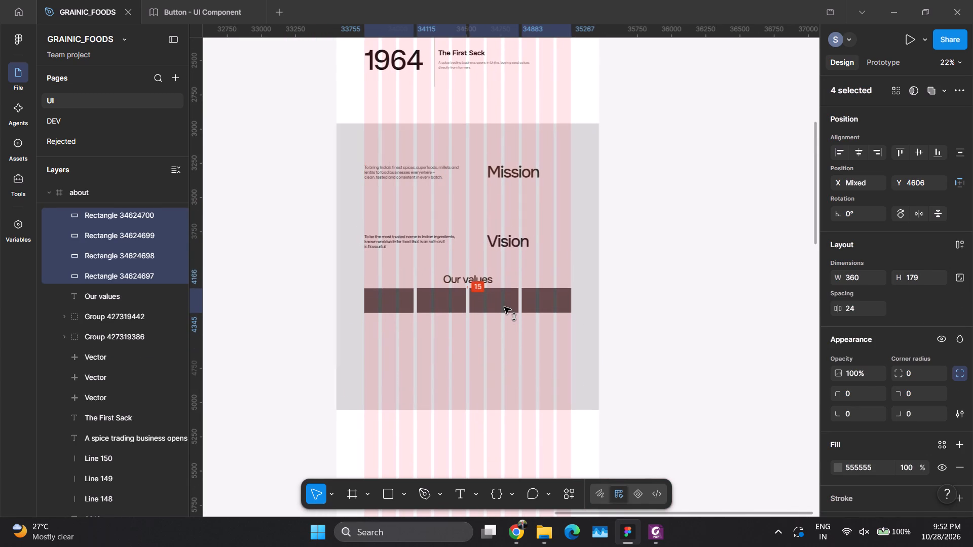
{"action": "left_click_drag", "start_coordinate": [504, 307], "coordinate": [506, 312]}
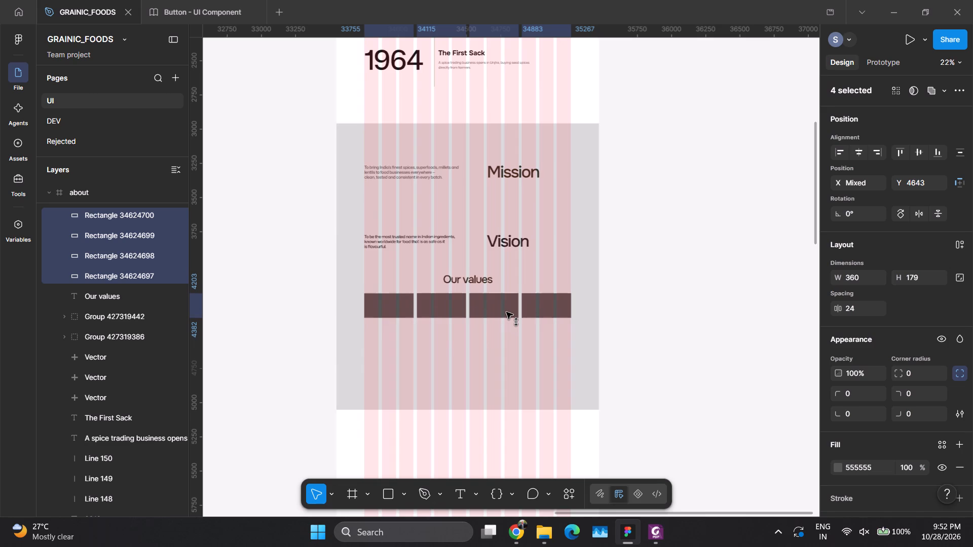
{"action": "left_click_drag", "start_coordinate": [506, 312], "coordinate": [506, 312]}
{"action": "key", "text": "alt+Up"}
{"action": "key", "text": "alt+Up"}
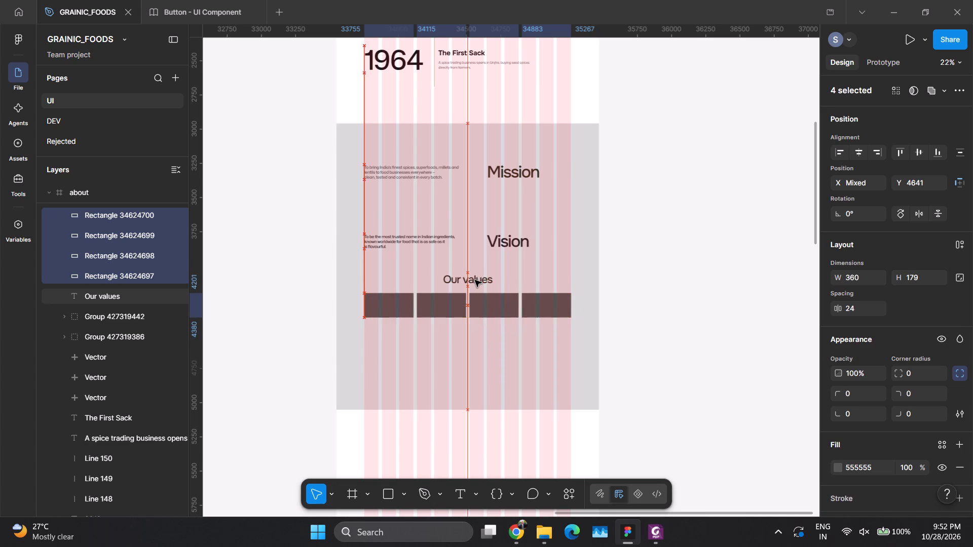
Add the "Our values" heading to the card selection and move everything down together by about 400.
{"action": "left_click", "coordinate": [468, 276], "text": "shift"}
{"action": "left_click_drag", "start_coordinate": [478, 296], "coordinate": [481, 354]}
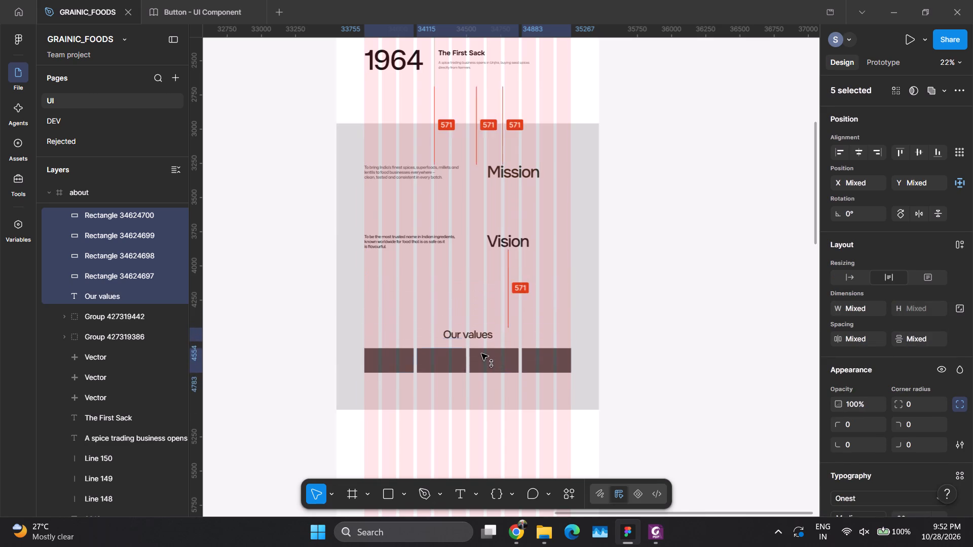
{"action": "left_click", "coordinate": [656, 309]}
Read the four values in the About Us PDF and examine the Our Values section of the Valar reference page in Chrome.
{"action": "key", "text": "alt+Tab"}
{"action": "scroll", "coordinate": [397, 275], "scroll_direction": "up", "scroll_amount": 3}
{"action": "scroll", "coordinate": [397, 275], "scroll_direction": "down", "scroll_amount": 1}
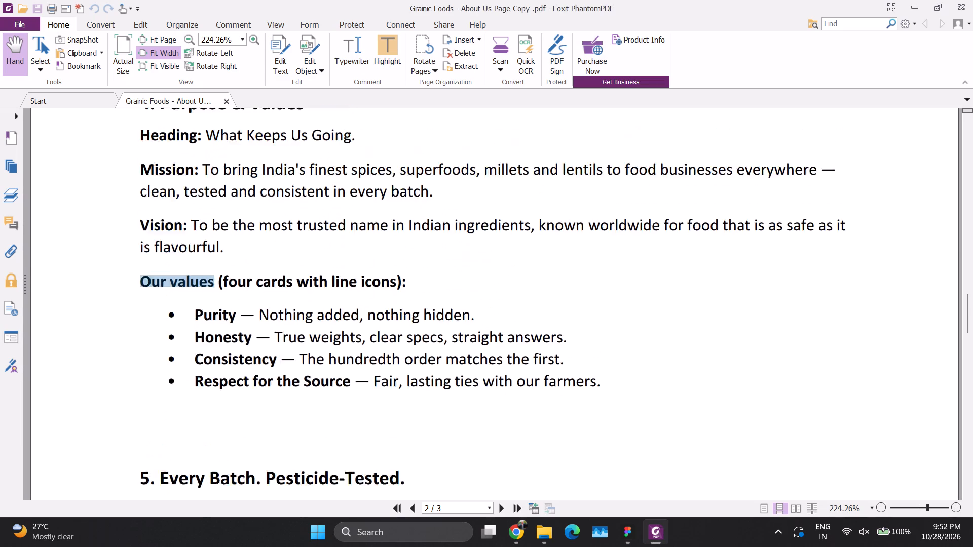
{"action": "key", "text": "alt+Tab"}
{"action": "key", "text": "alt+Tab"}
{"action": "key", "text": "alt+Tab"}
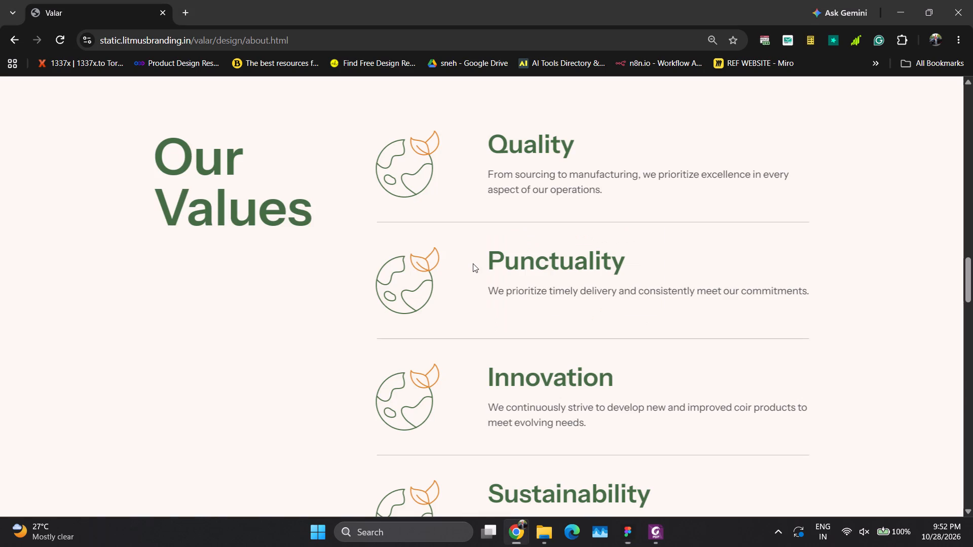
{"action": "scroll", "coordinate": [474, 263], "scroll_direction": "up", "scroll_amount": 3}
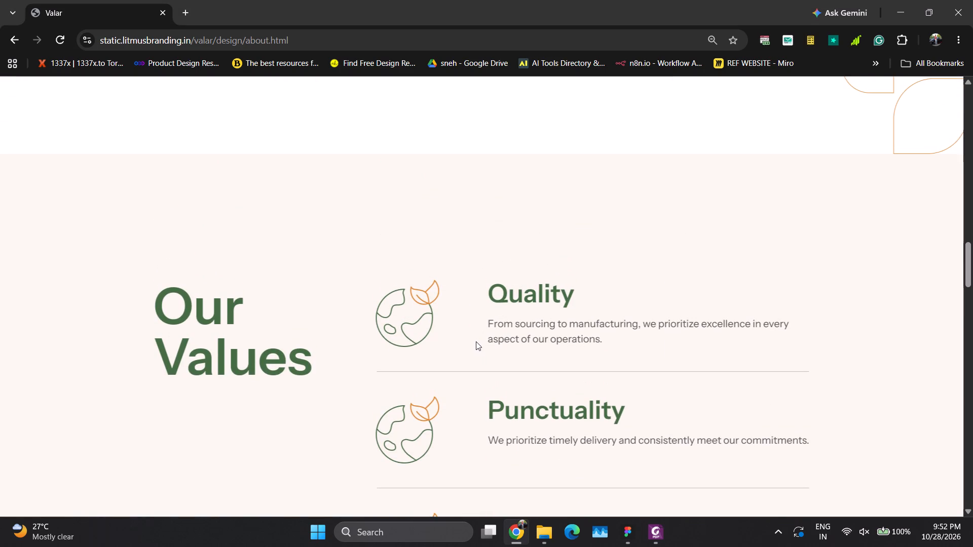
{"action": "scroll", "coordinate": [476, 341], "scroll_direction": "up", "scroll_amount": 1}
{"action": "scroll", "coordinate": [476, 341], "scroll_direction": "down", "scroll_amount": 3}
{"action": "scroll", "coordinate": [476, 341], "scroll_direction": "up", "scroll_amount": 5}
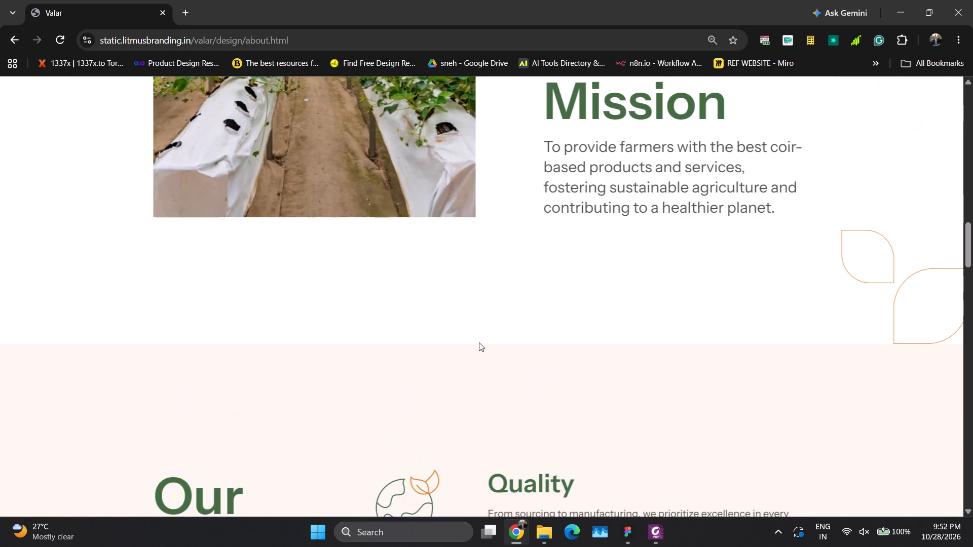
{"action": "scroll", "coordinate": [476, 344], "scroll_direction": "down", "scroll_amount": 2}
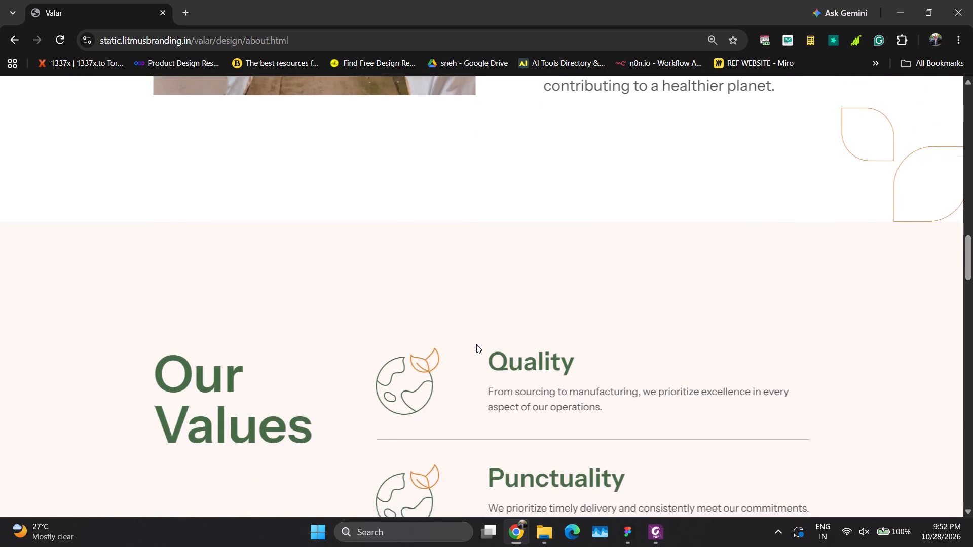
{"action": "scroll", "coordinate": [476, 344], "scroll_direction": "down", "scroll_amount": 4}
{"action": "scroll", "coordinate": [477, 345], "scroll_direction": "up", "scroll_amount": 1}
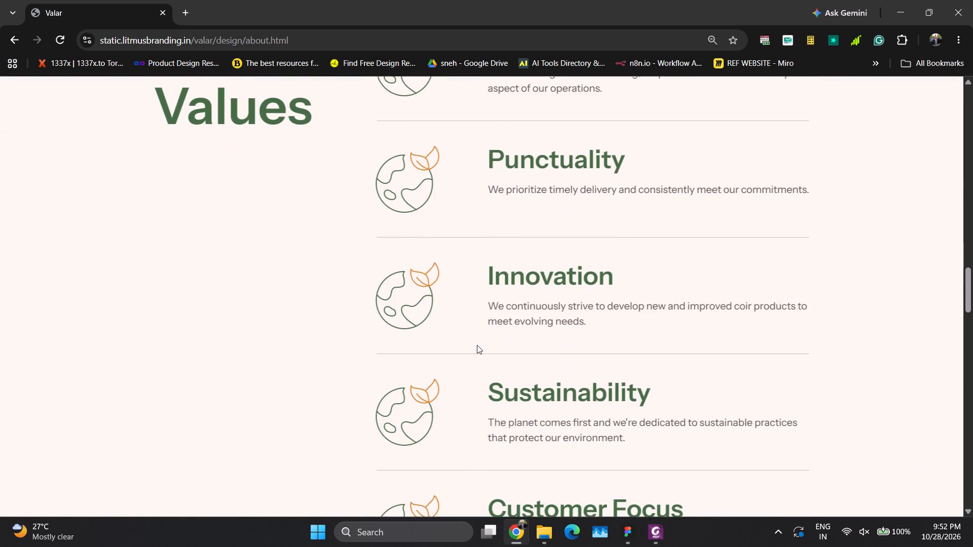
{"action": "scroll", "coordinate": [477, 345], "scroll_direction": "up", "scroll_amount": 1}
Compare with the Figma layout and examine how the Valar page arranges Our Vision and Our Mission with images.
{"action": "key", "text": "alt+Tab"}
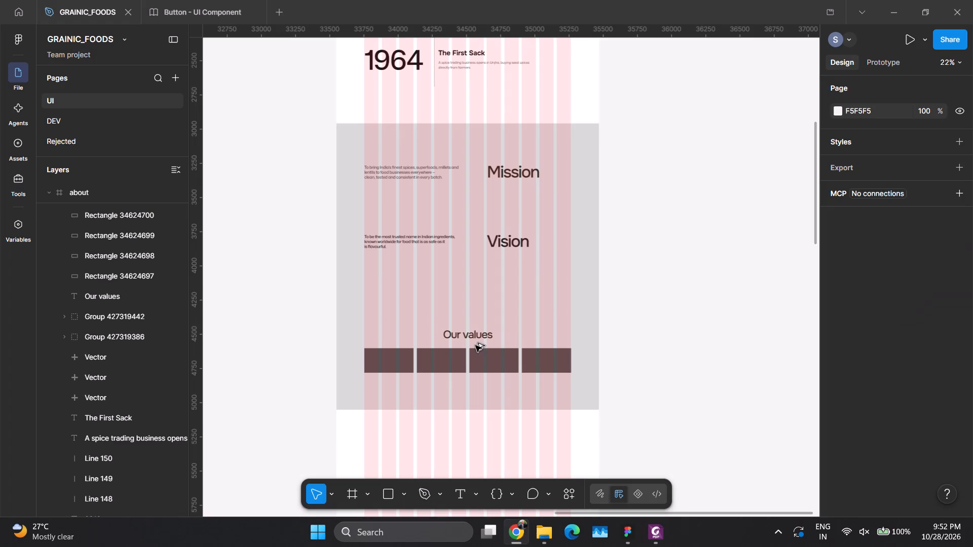
{"action": "key", "text": "alt+Tab"}
{"action": "scroll", "coordinate": [654, 253], "scroll_direction": "up", "scroll_amount": 2}
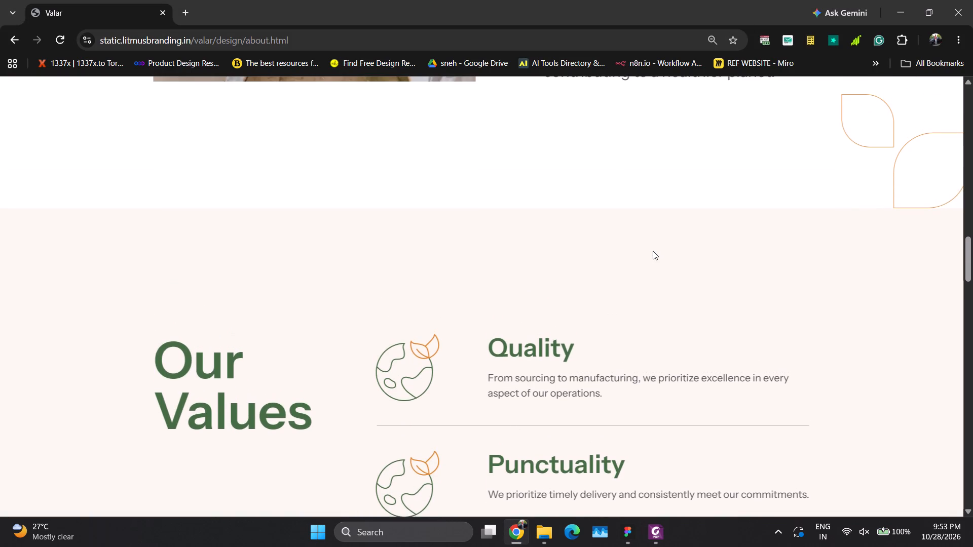
{"action": "scroll", "coordinate": [653, 251], "scroll_direction": "up", "scroll_amount": 3}
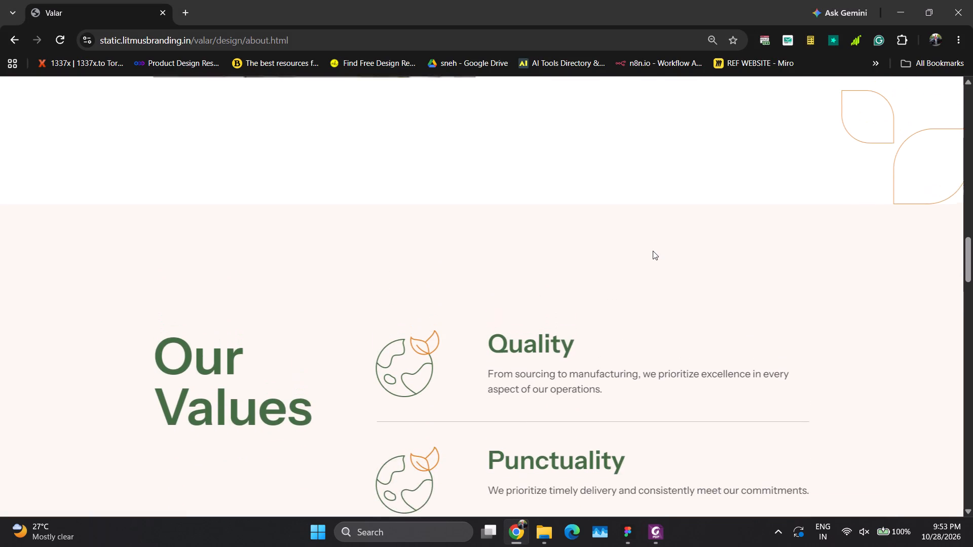
{"action": "scroll", "coordinate": [653, 251], "scroll_direction": "up", "scroll_amount": 4}
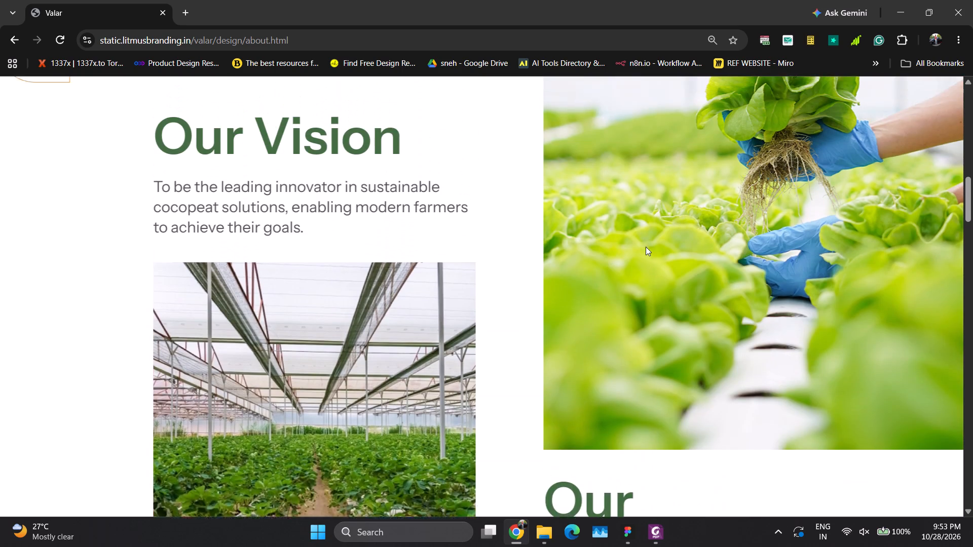
{"action": "scroll", "coordinate": [645, 247], "scroll_direction": "down", "scroll_amount": 1}
{"action": "scroll", "coordinate": [644, 247], "scroll_direction": "up", "scroll_amount": 3}
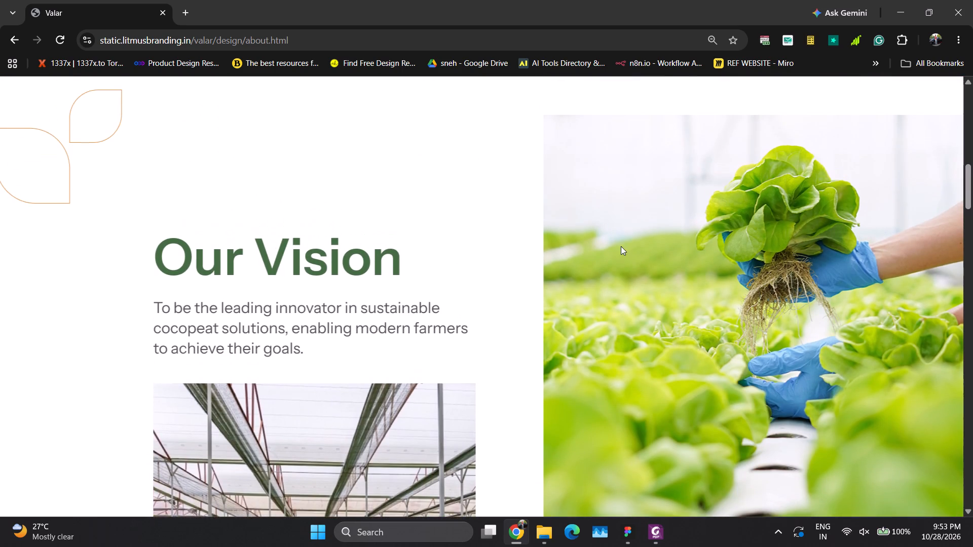
{"action": "scroll", "coordinate": [620, 246], "scroll_direction": "down", "scroll_amount": 1}
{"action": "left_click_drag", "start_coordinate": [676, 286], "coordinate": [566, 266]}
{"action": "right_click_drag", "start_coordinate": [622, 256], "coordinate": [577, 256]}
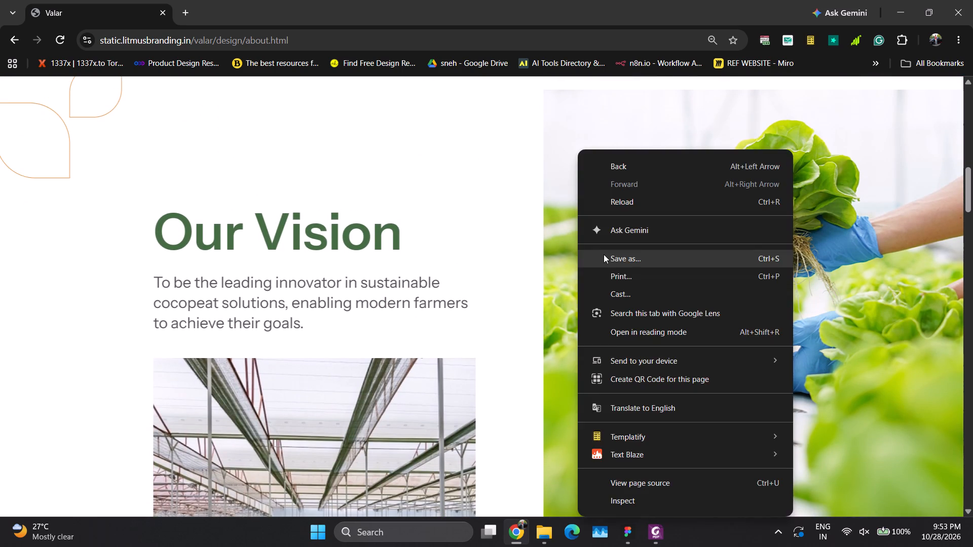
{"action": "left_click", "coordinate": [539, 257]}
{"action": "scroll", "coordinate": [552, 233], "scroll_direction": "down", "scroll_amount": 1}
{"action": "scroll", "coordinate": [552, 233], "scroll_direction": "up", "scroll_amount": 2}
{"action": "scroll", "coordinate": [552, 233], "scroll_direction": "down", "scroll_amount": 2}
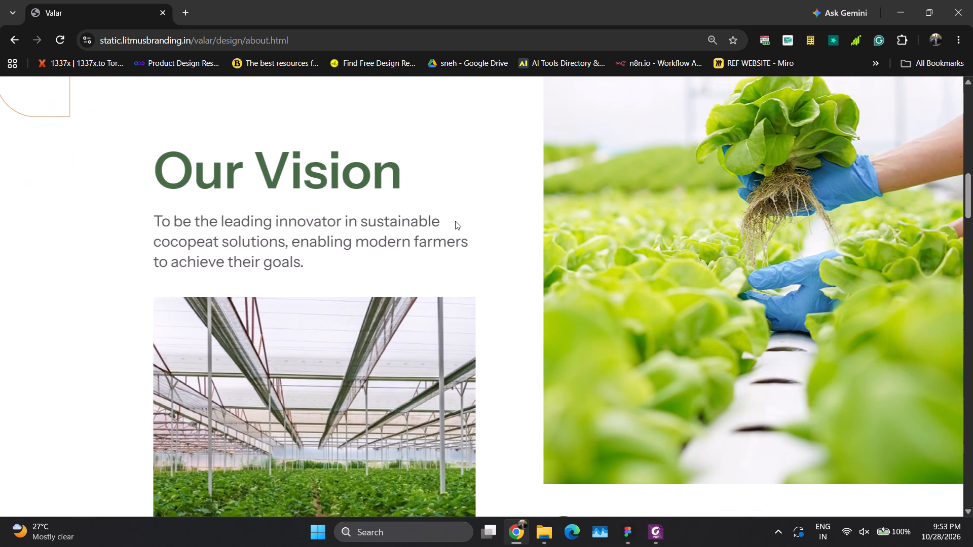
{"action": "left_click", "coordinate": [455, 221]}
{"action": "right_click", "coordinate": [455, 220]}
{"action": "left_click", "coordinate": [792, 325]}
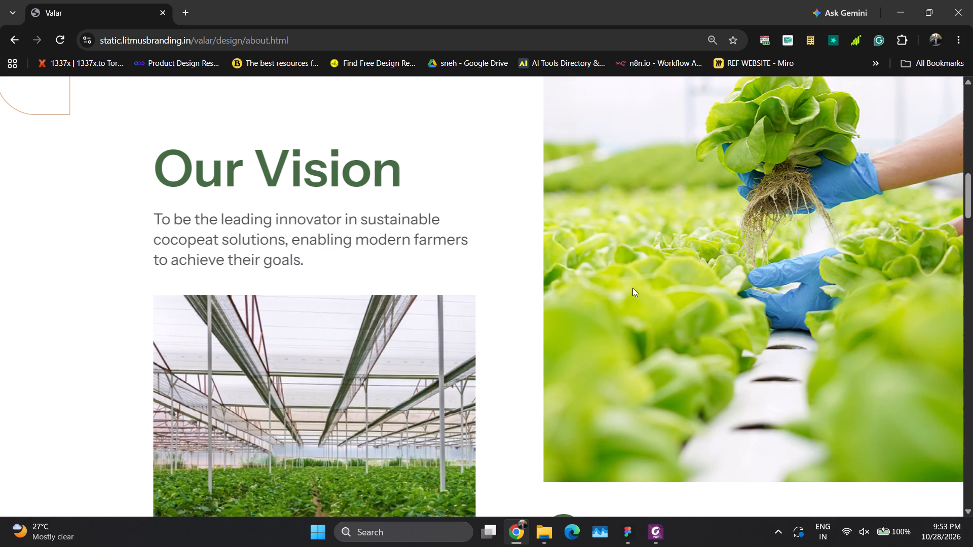
Inspect the Valar page in DevTools, locate its background image about.jpg, and open that image in a new tab.
{"action": "key", "text": "F12"}
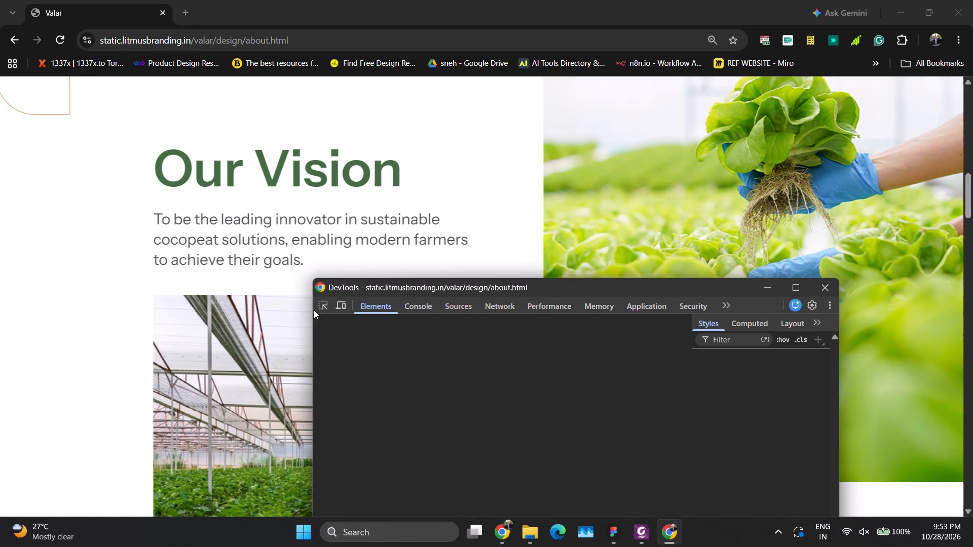
{"action": "left_click", "coordinate": [318, 308]}
{"action": "left_click", "coordinate": [115, 290]}
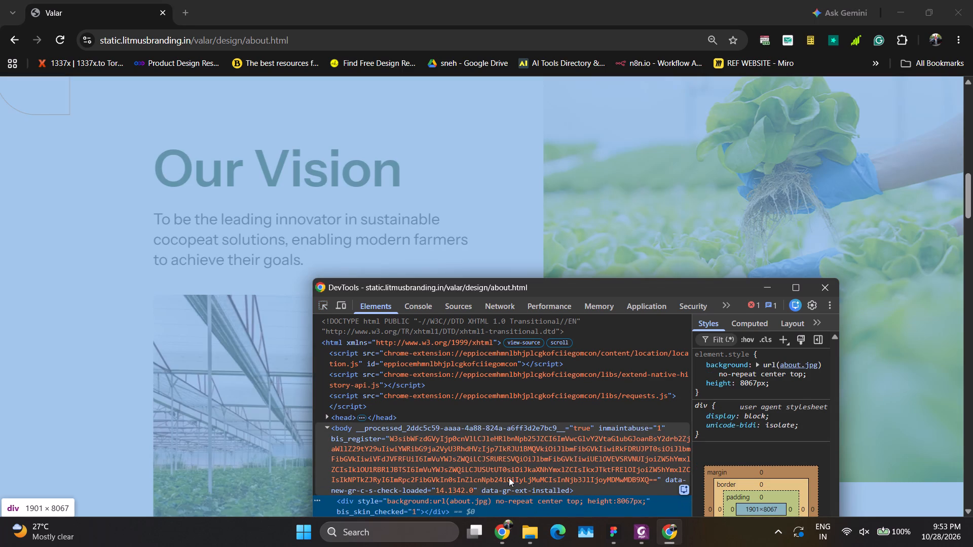
{"action": "scroll", "coordinate": [569, 471], "scroll_direction": "down", "scroll_amount": 4}
{"action": "scroll", "coordinate": [578, 427], "scroll_direction": "down", "scroll_amount": 1}
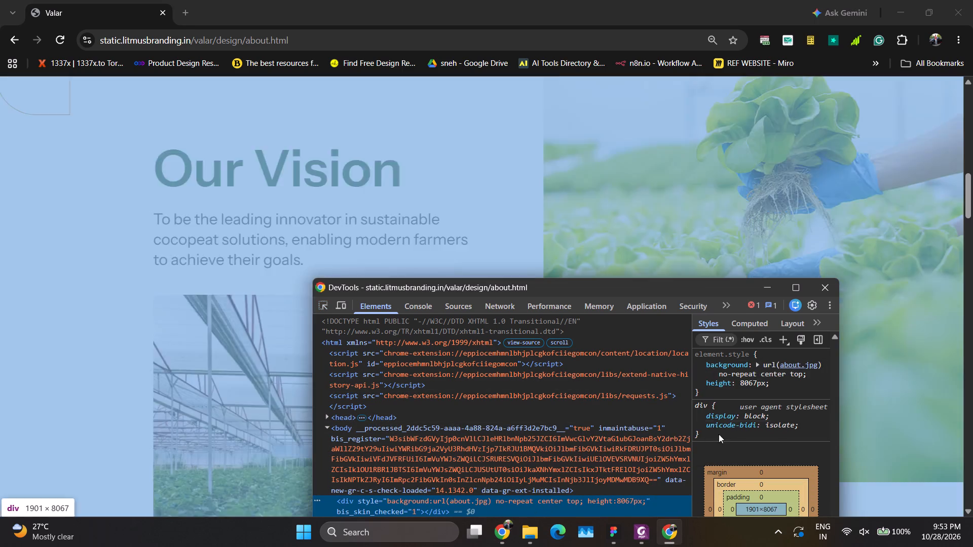
{"action": "left_click", "coordinate": [788, 362]}
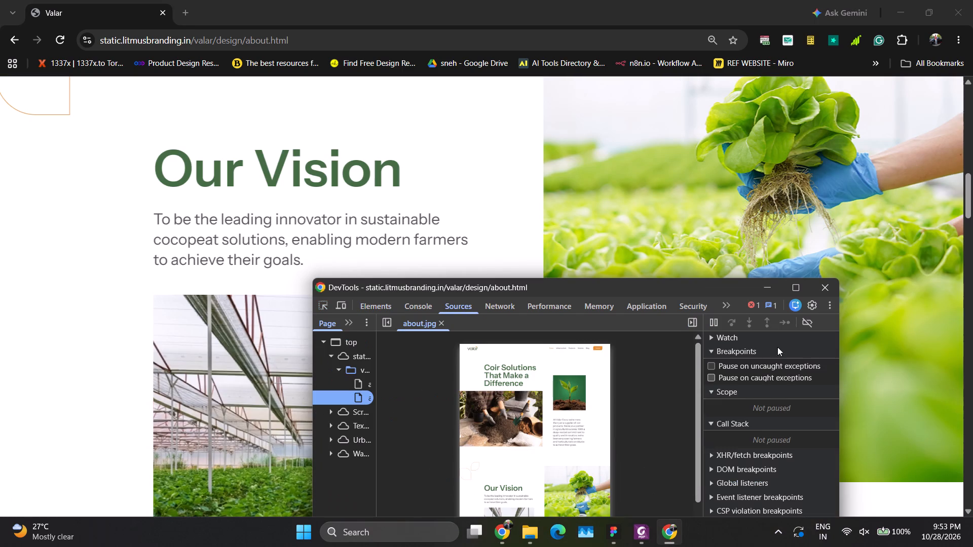
{"action": "right_click", "coordinate": [540, 440]}
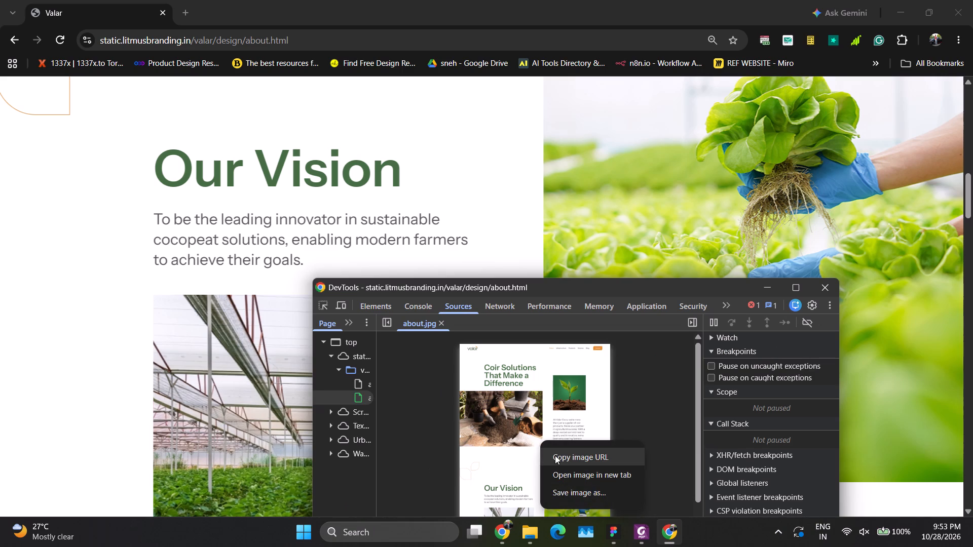
{"action": "left_click", "coordinate": [579, 480]}
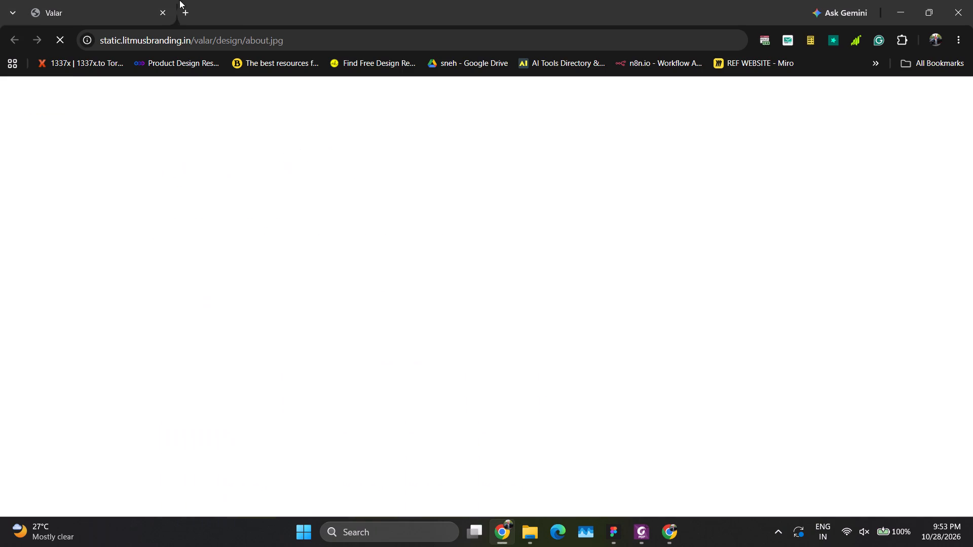
Copy the about.jpg image from Chrome and paste it into the GRAINIC_FOODS file in Figma.
{"action": "right_click", "coordinate": [509, 226]}
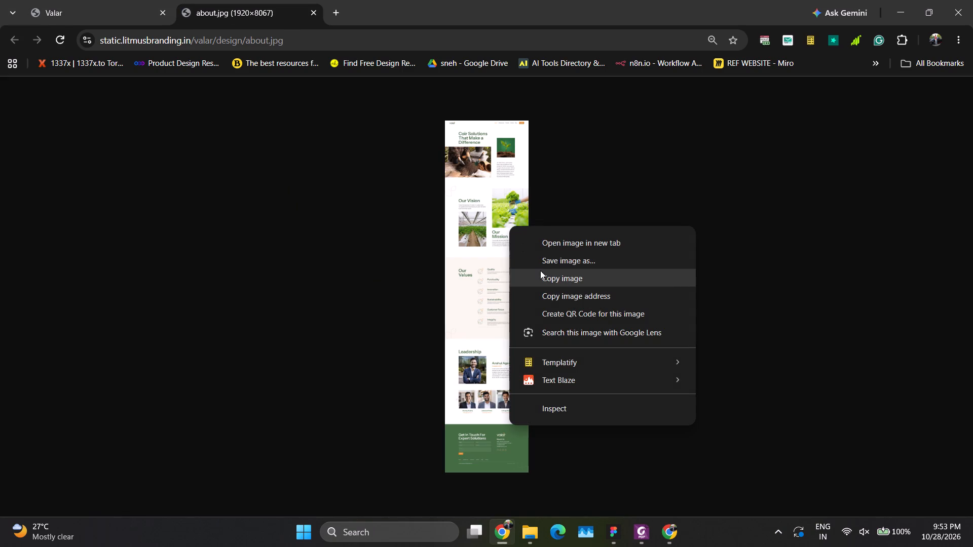
{"action": "left_click", "coordinate": [541, 273]}
{"action": "left_click", "coordinate": [616, 532]}
{"action": "left_click", "coordinate": [664, 304]}
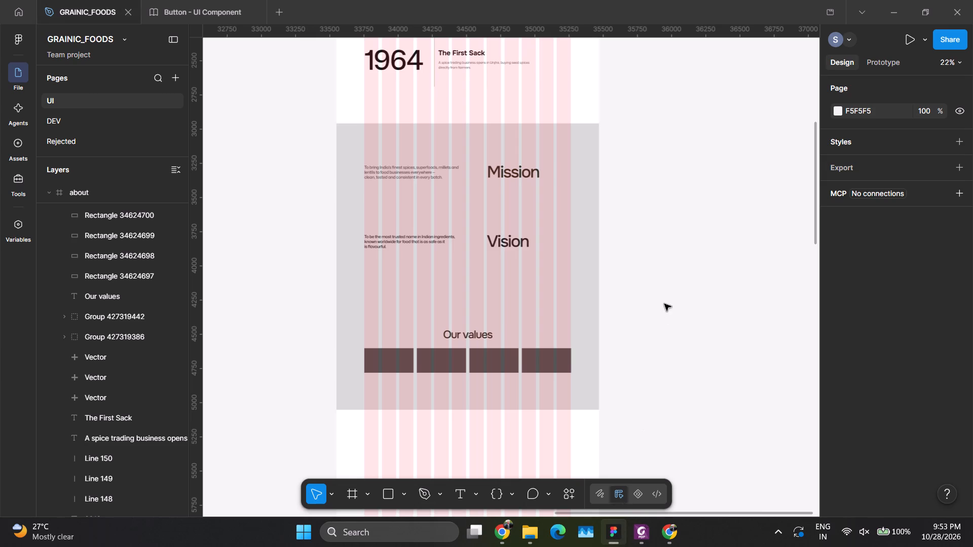
{"action": "key", "text": "ctrl+v"}
Move the pasted Valar image beside the about frame and set its width to 1920.
{"action": "scroll", "coordinate": [461, 241], "scroll_direction": "down", "scroll_amount": 6, "text": "ctrl"}
{"action": "scroll", "coordinate": [472, 236], "scroll_direction": "up", "scroll_amount": 1, "text": "ctrl"}
{"action": "scroll", "coordinate": [472, 236], "scroll_direction": "down", "scroll_amount": 8, "text": "ctrl"}
{"action": "left_click_drag", "start_coordinate": [473, 239], "coordinate": [573, 231]}
{"action": "left_click", "coordinate": [860, 273]}
{"action": "type", "text": "1920"}
{"action": "key", "text": "Return"}
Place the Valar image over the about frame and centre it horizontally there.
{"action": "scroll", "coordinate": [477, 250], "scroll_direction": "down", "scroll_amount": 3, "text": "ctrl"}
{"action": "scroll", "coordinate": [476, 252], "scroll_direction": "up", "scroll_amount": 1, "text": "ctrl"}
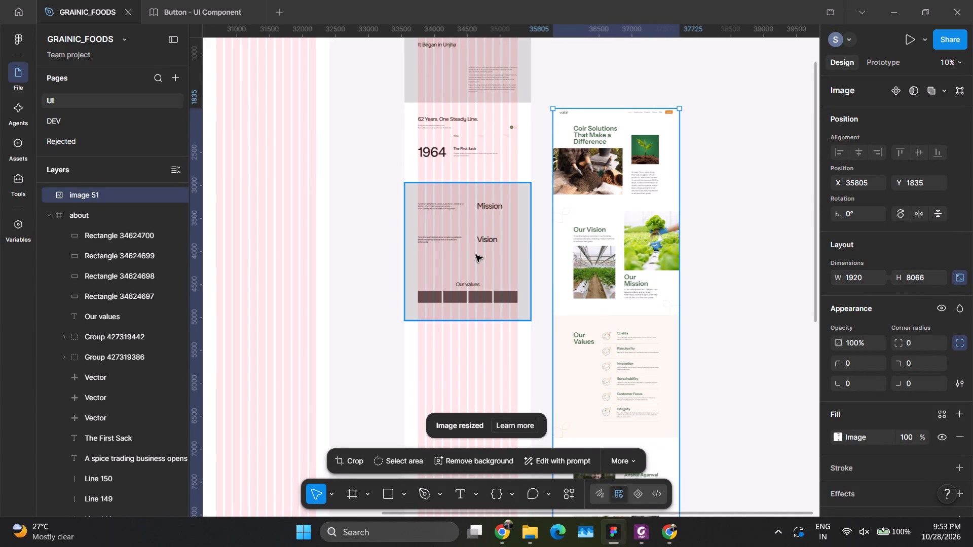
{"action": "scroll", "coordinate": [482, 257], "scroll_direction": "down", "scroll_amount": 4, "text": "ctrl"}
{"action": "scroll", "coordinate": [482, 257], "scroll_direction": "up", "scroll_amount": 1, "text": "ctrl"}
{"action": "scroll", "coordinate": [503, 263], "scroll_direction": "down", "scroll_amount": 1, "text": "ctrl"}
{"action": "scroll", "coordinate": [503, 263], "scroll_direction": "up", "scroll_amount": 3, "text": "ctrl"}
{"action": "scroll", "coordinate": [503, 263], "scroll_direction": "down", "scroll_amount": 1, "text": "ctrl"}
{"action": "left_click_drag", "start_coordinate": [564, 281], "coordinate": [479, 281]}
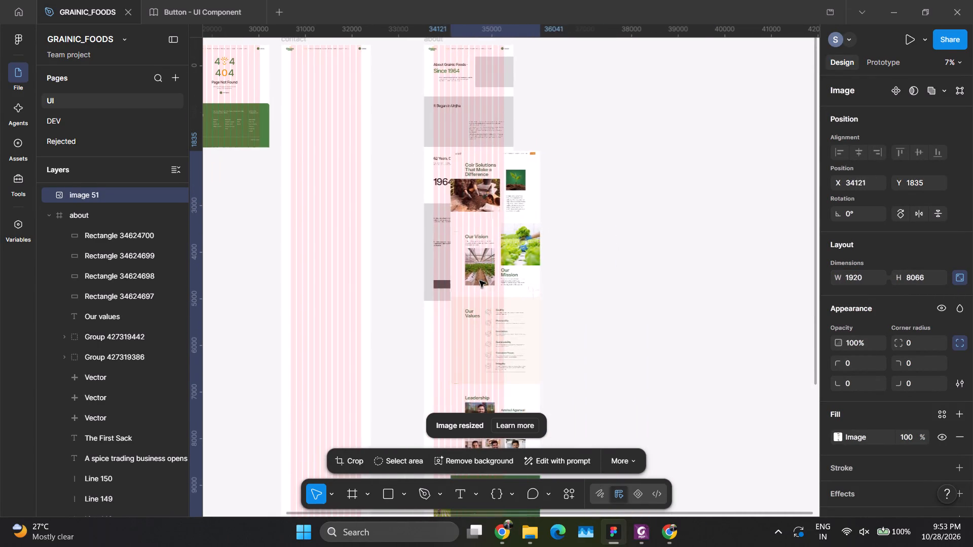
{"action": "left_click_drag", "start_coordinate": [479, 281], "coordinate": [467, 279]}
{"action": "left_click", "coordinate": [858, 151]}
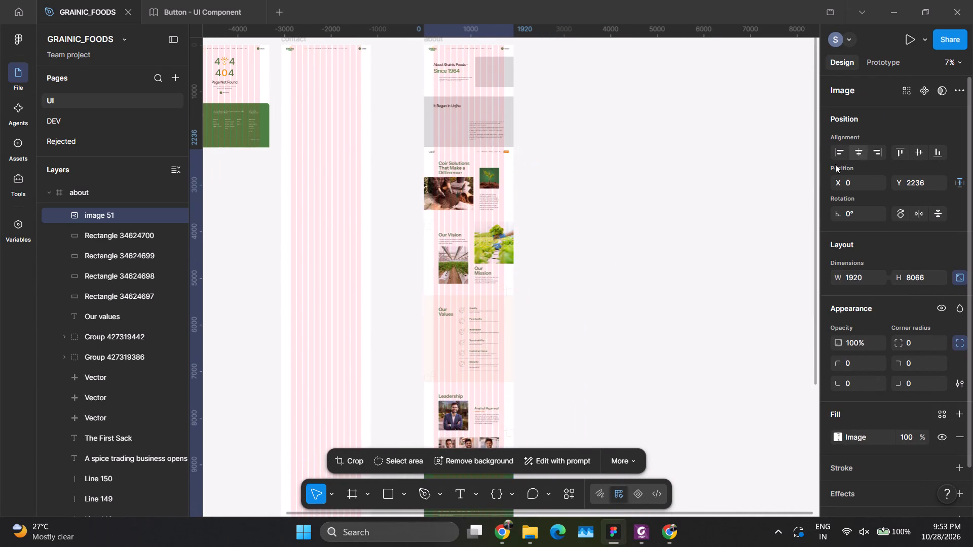
Move the Valar image from the about frame into the contact frame and centre it horizontally.
{"action": "scroll", "coordinate": [491, 320], "scroll_direction": "up", "scroll_amount": 6, "text": "ctrl"}
{"action": "scroll", "coordinate": [490, 319], "scroll_direction": "down", "scroll_amount": 3, "text": "ctrl"}
{"action": "scroll", "coordinate": [490, 319], "scroll_direction": "up", "scroll_amount": 2, "text": "ctrl"}
{"action": "scroll", "coordinate": [489, 316], "scroll_direction": "down", "scroll_amount": 2, "text": "ctrl"}
{"action": "scroll", "coordinate": [489, 315], "scroll_direction": "up", "scroll_amount": 2, "text": "ctrl"}
{"action": "scroll", "coordinate": [470, 174], "scroll_direction": "up", "scroll_amount": 6, "text": "ctrl"}
{"action": "scroll", "coordinate": [470, 173], "scroll_direction": "down", "scroll_amount": 4, "text": "ctrl"}
{"action": "scroll", "coordinate": [470, 173], "scroll_direction": "up", "scroll_amount": 1, "text": "ctrl"}
{"action": "scroll", "coordinate": [470, 173], "scroll_direction": "down", "scroll_amount": 3, "text": "ctrl"}
{"action": "scroll", "coordinate": [470, 173], "scroll_direction": "up", "scroll_amount": 3, "text": "ctrl"}
{"action": "scroll", "coordinate": [460, 97], "scroll_direction": "up", "scroll_amount": 2, "text": "ctrl"}
{"action": "scroll", "coordinate": [459, 90], "scroll_direction": "down", "scroll_amount": 5, "text": "ctrl"}
{"action": "scroll", "coordinate": [458, 81], "scroll_direction": "up", "scroll_amount": 1, "text": "ctrl"}
{"action": "scroll", "coordinate": [458, 81], "scroll_direction": "down", "scroll_amount": 2, "text": "ctrl"}
{"action": "scroll", "coordinate": [457, 84], "scroll_direction": "up", "scroll_amount": 2, "text": "ctrl"}
{"action": "scroll", "coordinate": [457, 85], "scroll_direction": "down", "scroll_amount": 2, "text": "ctrl"}
{"action": "scroll", "coordinate": [457, 88], "scroll_direction": "up", "scroll_amount": 3, "text": "ctrl"}
{"action": "scroll", "coordinate": [457, 90], "scroll_direction": "down", "scroll_amount": 4, "text": "ctrl"}
{"action": "scroll", "coordinate": [456, 94], "scroll_direction": "up", "scroll_amount": 1, "text": "ctrl"}
{"action": "scroll", "coordinate": [456, 182], "scroll_direction": "down", "scroll_amount": 10, "text": "ctrl"}
{"action": "scroll", "coordinate": [456, 182], "scroll_direction": "up", "scroll_amount": 2, "text": "ctrl"}
{"action": "scroll", "coordinate": [456, 182], "scroll_direction": "down", "scroll_amount": 3, "text": "ctrl"}
{"action": "scroll", "coordinate": [456, 182], "scroll_direction": "up", "scroll_amount": 1, "text": "ctrl"}
{"action": "scroll", "coordinate": [456, 182], "scroll_direction": "down", "scroll_amount": 4, "text": "ctrl"}
{"action": "scroll", "coordinate": [456, 182], "scroll_direction": "up", "scroll_amount": 1, "text": "ctrl"}
{"action": "scroll", "coordinate": [456, 182], "scroll_direction": "down", "scroll_amount": 1, "text": "ctrl"}
{"action": "scroll", "coordinate": [456, 182], "scroll_direction": "up", "scroll_amount": 1, "text": "ctrl"}
{"action": "left_click_drag", "start_coordinate": [456, 184], "coordinate": [326, 184]}
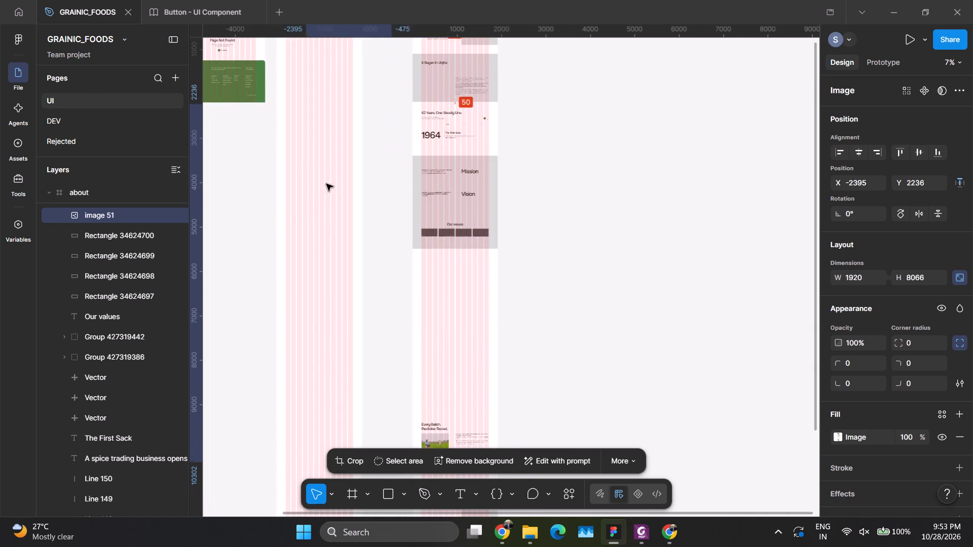
{"action": "left_click_drag", "start_coordinate": [326, 184], "coordinate": [306, 181]}
{"action": "left_click", "coordinate": [859, 153]}
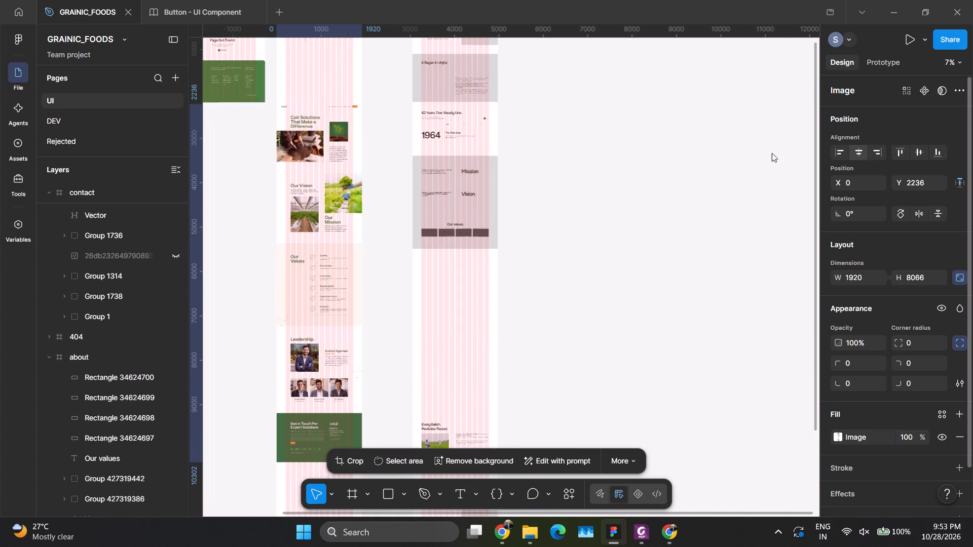
{"action": "left_click", "coordinate": [399, 196]}
Examine how the Our Vision, Our Mission and Our Values sections of the Valar image sit on the column grid.
{"action": "scroll", "coordinate": [288, 223], "scroll_direction": "up", "scroll_amount": 9, "text": "ctrl"}
{"action": "scroll", "coordinate": [285, 239], "scroll_direction": "down", "scroll_amount": 5, "text": "ctrl"}
{"action": "scroll", "coordinate": [292, 259], "scroll_direction": "up", "scroll_amount": 1, "text": "ctrl"}
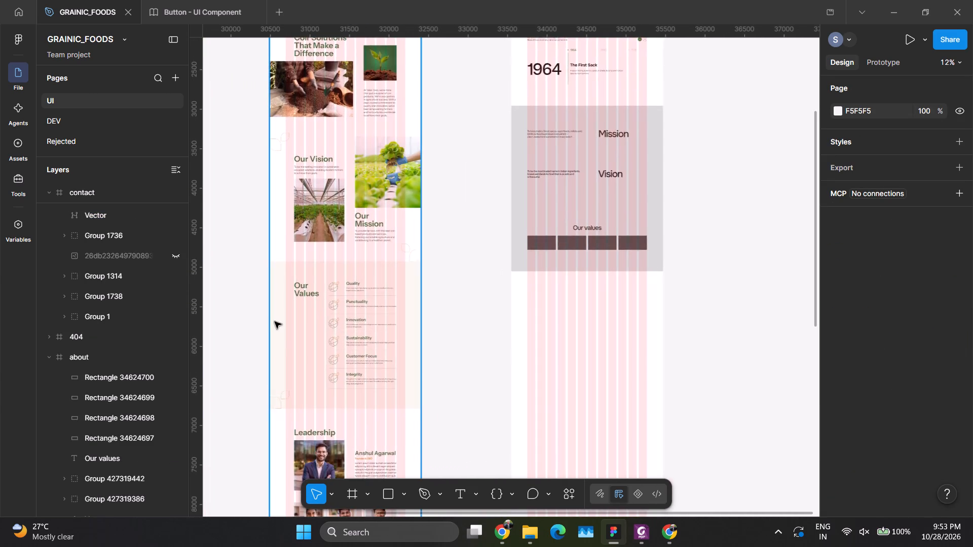
{"action": "scroll", "coordinate": [275, 322], "scroll_direction": "up", "scroll_amount": 4, "text": "ctrl"}
{"action": "scroll", "coordinate": [275, 322], "scroll_direction": "down", "scroll_amount": 4, "text": "ctrl"}
{"action": "scroll", "coordinate": [275, 322], "scroll_direction": "up", "scroll_amount": 3, "text": "ctrl"}
{"action": "scroll", "coordinate": [286, 320], "scroll_direction": "down", "scroll_amount": 1, "text": "ctrl"}
{"action": "scroll", "coordinate": [286, 320], "scroll_direction": "up", "scroll_amount": 2, "text": "ctrl"}
{"action": "scroll", "coordinate": [286, 320], "scroll_direction": "down", "scroll_amount": 1, "text": "ctrl"}
{"action": "scroll", "coordinate": [286, 320], "scroll_direction": "up", "scroll_amount": 1, "text": "ctrl"}
{"action": "scroll", "coordinate": [324, 315], "scroll_direction": "down", "scroll_amount": 2, "text": "ctrl"}
{"action": "scroll", "coordinate": [324, 315], "scroll_direction": "up", "scroll_amount": 5, "text": "ctrl"}
{"action": "scroll", "coordinate": [324, 315], "scroll_direction": "down", "scroll_amount": 1, "text": "ctrl"}
{"action": "scroll", "coordinate": [324, 315], "scroll_direction": "up", "scroll_amount": 1, "text": "ctrl"}
{"action": "scroll", "coordinate": [324, 313], "scroll_direction": "down", "scroll_amount": 1, "text": "ctrl"}
{"action": "scroll", "coordinate": [324, 313], "scroll_direction": "up", "scroll_amount": 6, "text": "ctrl"}
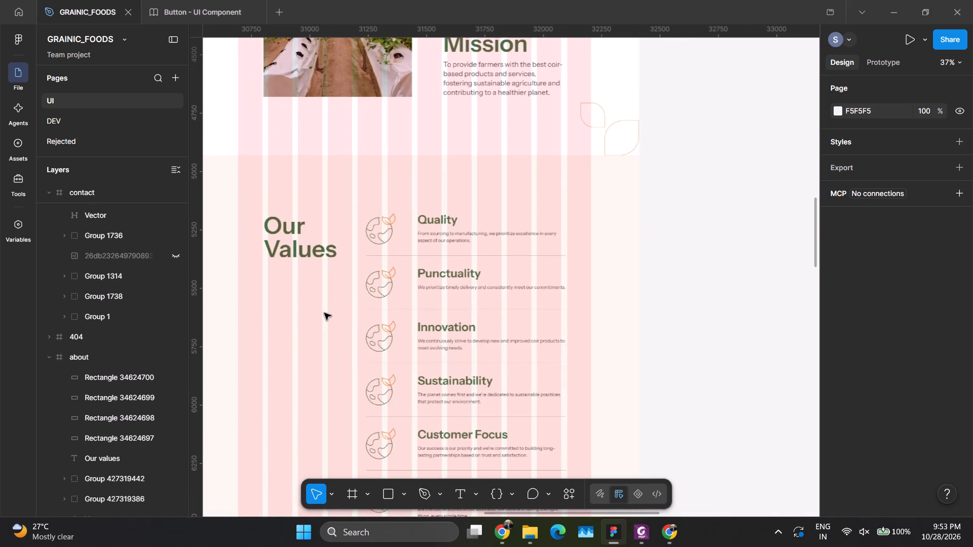
{"action": "scroll", "coordinate": [388, 278], "scroll_direction": "down", "scroll_amount": 5, "text": "ctrl"}
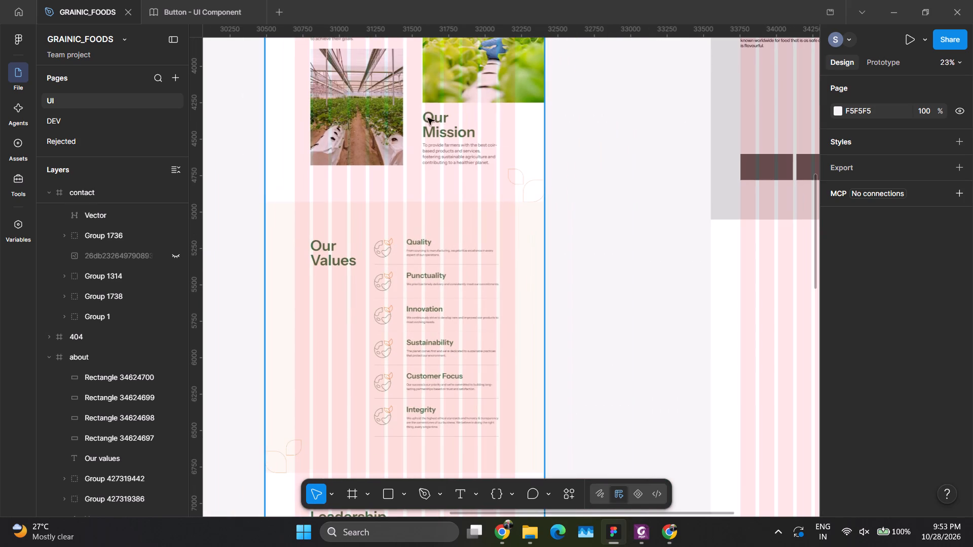
{"action": "scroll", "coordinate": [452, 279], "scroll_direction": "down", "scroll_amount": 1, "text": "ctrl"}
{"action": "scroll", "coordinate": [452, 280], "scroll_direction": "up", "scroll_amount": 4, "text": "ctrl"}
{"action": "scroll", "coordinate": [452, 280], "scroll_direction": "down", "scroll_amount": 1, "text": "ctrl"}
{"action": "scroll", "coordinate": [443, 263], "scroll_direction": "up", "scroll_amount": 1}
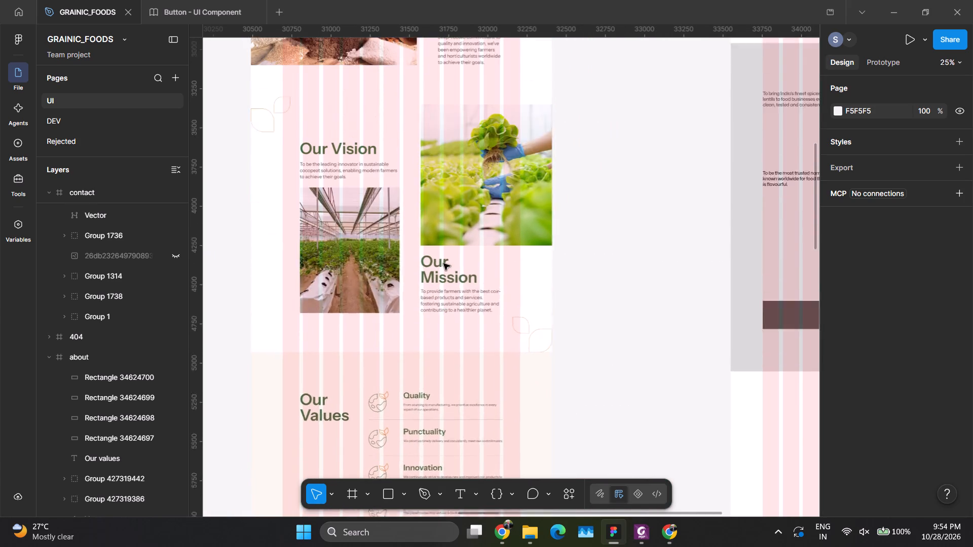
{"action": "scroll", "coordinate": [443, 263], "scroll_direction": "up", "scroll_amount": 2}
Draw a grey rectangle of 820 by 904 over the Valar image's Our Mission photo, reaching the contact frame's edge.
{"action": "left_click", "coordinate": [392, 492]}
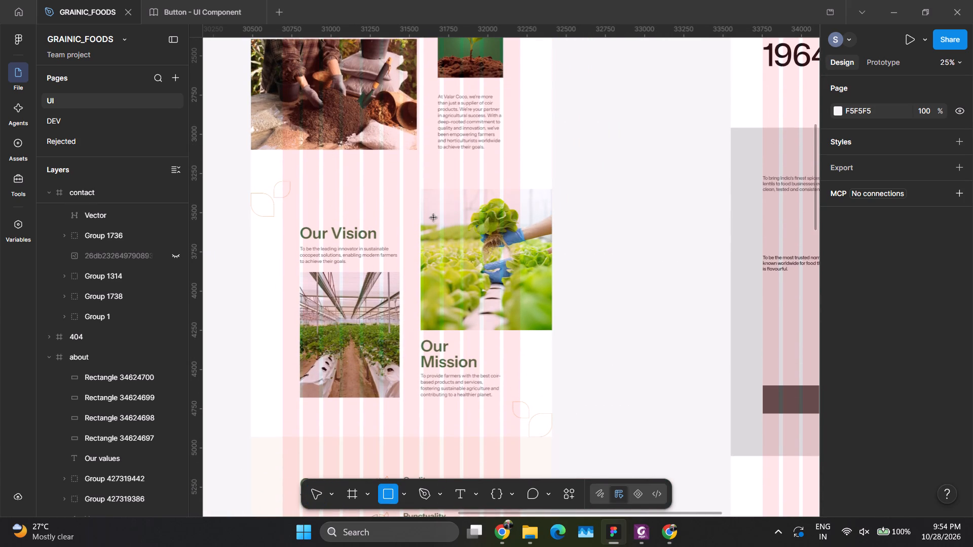
{"action": "left_click_drag", "start_coordinate": [423, 188], "coordinate": [554, 325]}
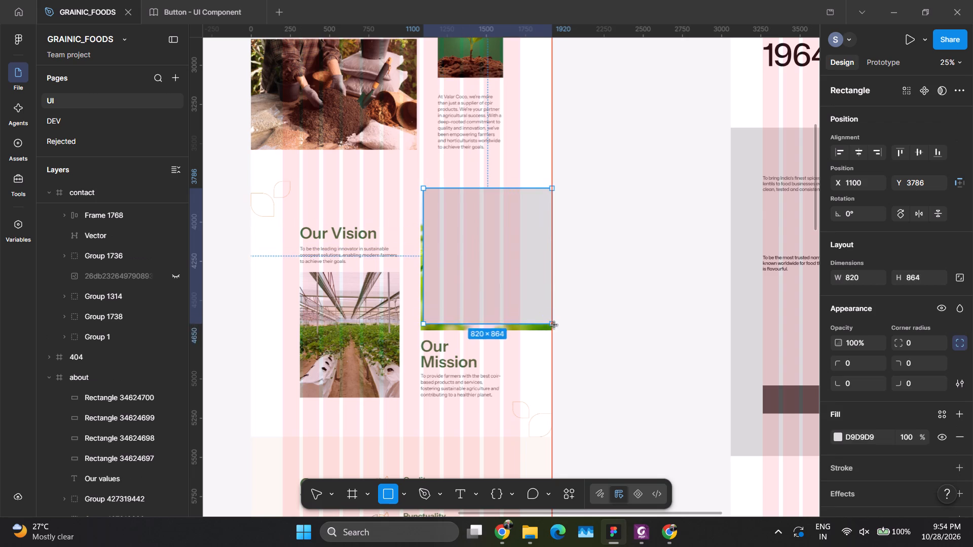
{"action": "left_click_drag", "start_coordinate": [554, 325], "coordinate": [555, 330]}
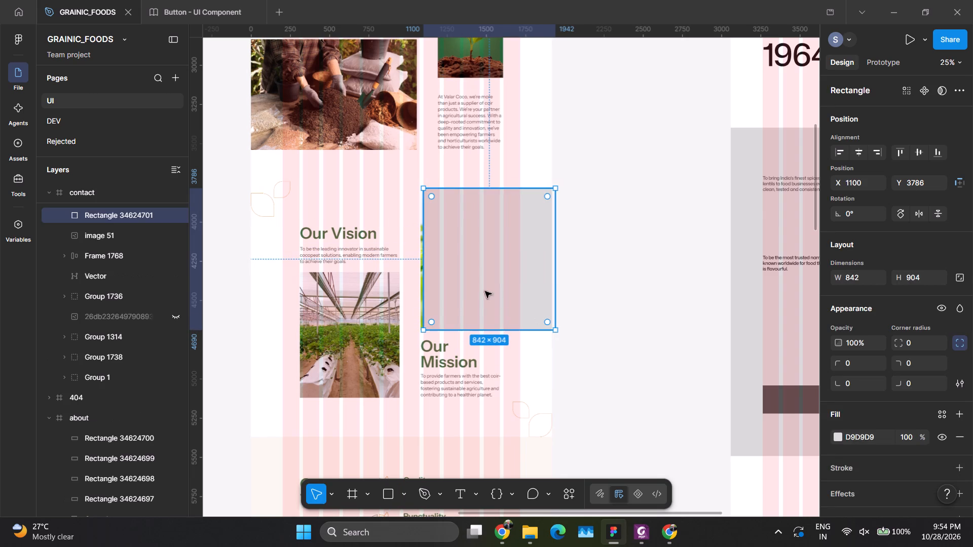
{"action": "left_click_drag", "start_coordinate": [555, 288], "coordinate": [548, 288]}
{"action": "left_click_drag", "start_coordinate": [490, 291], "coordinate": [496, 291]}
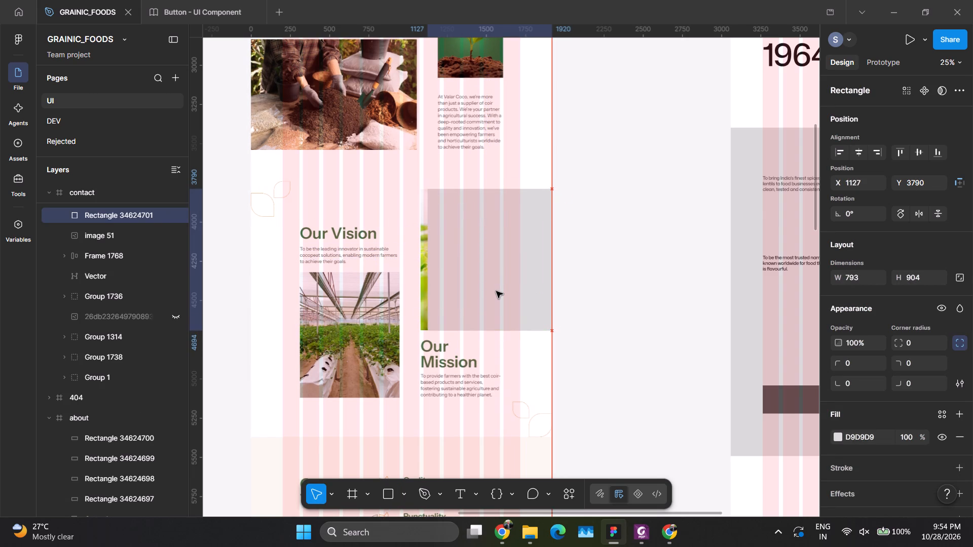
{"action": "left_click_drag", "start_coordinate": [496, 291], "coordinate": [496, 292]}
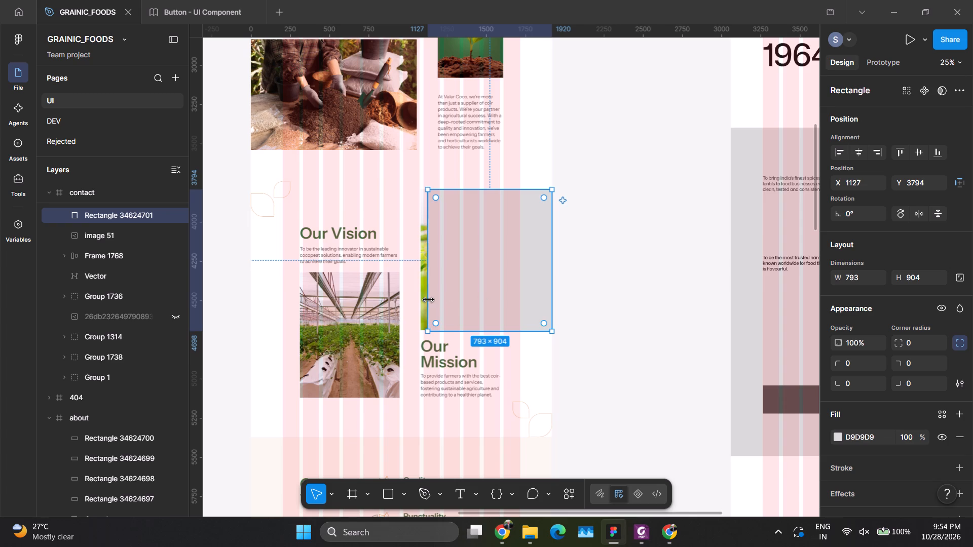
{"action": "left_click", "coordinate": [428, 299]}
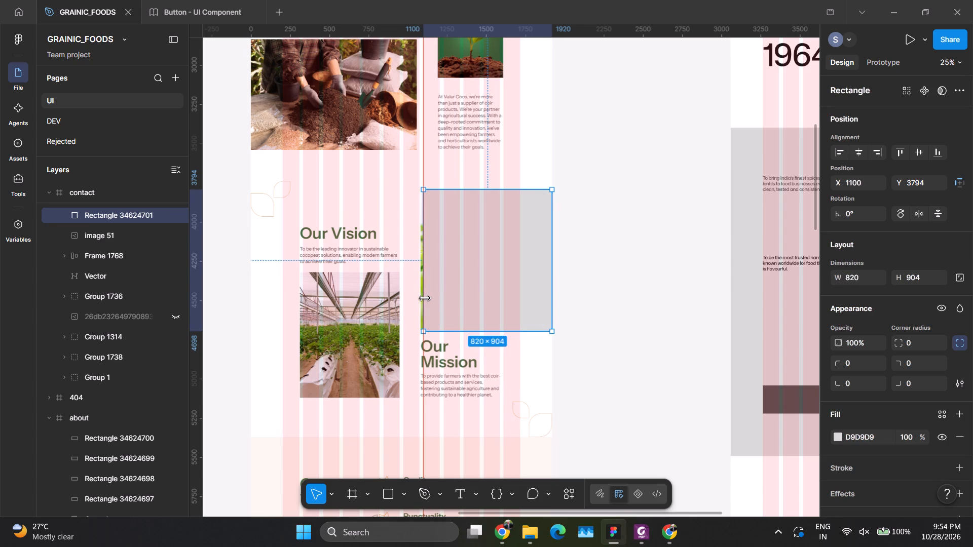
Duplicate the rectangle over the Our Vision photo at X 204, 744 wide, and trim its height to match the photo.
{"action": "left_click_drag", "start_coordinate": [492, 275], "coordinate": [382, 358], "text": "alt"}
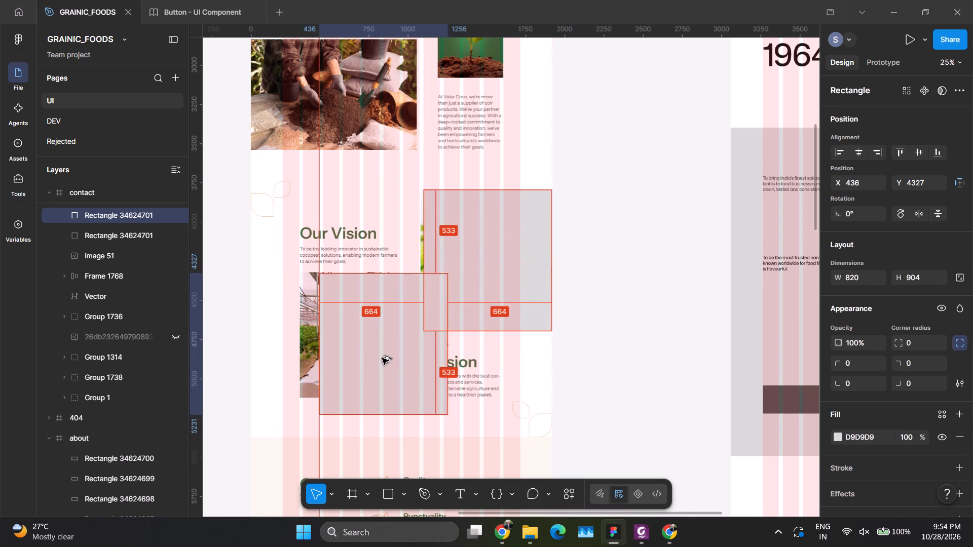
{"action": "left_click_drag", "start_coordinate": [382, 358], "coordinate": [363, 357], "text": "alt"}
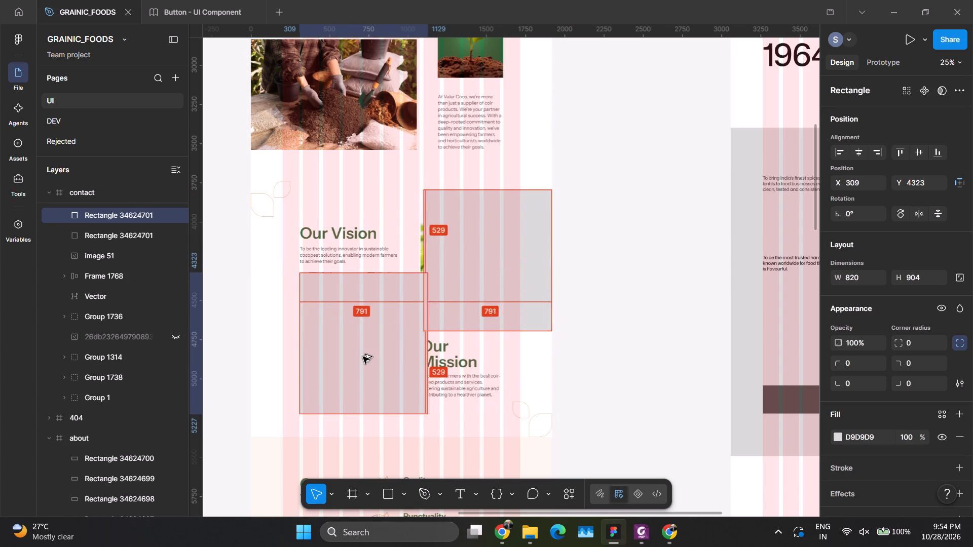
{"action": "left_click_drag", "start_coordinate": [363, 357], "coordinate": [349, 354], "text": "alt"}
{"action": "left_click_drag", "start_coordinate": [411, 332], "coordinate": [396, 332]}
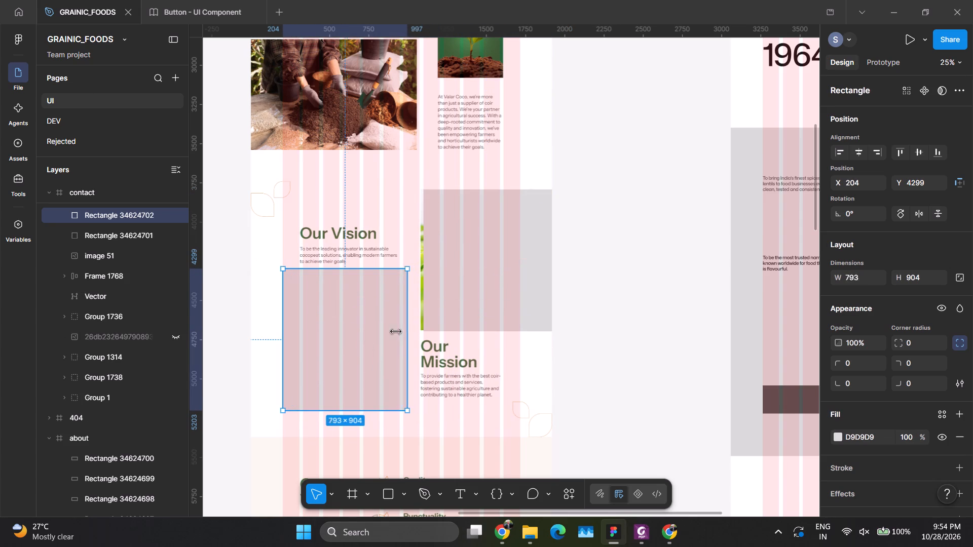
{"action": "left_click_drag", "start_coordinate": [396, 332], "coordinate": [401, 333]}
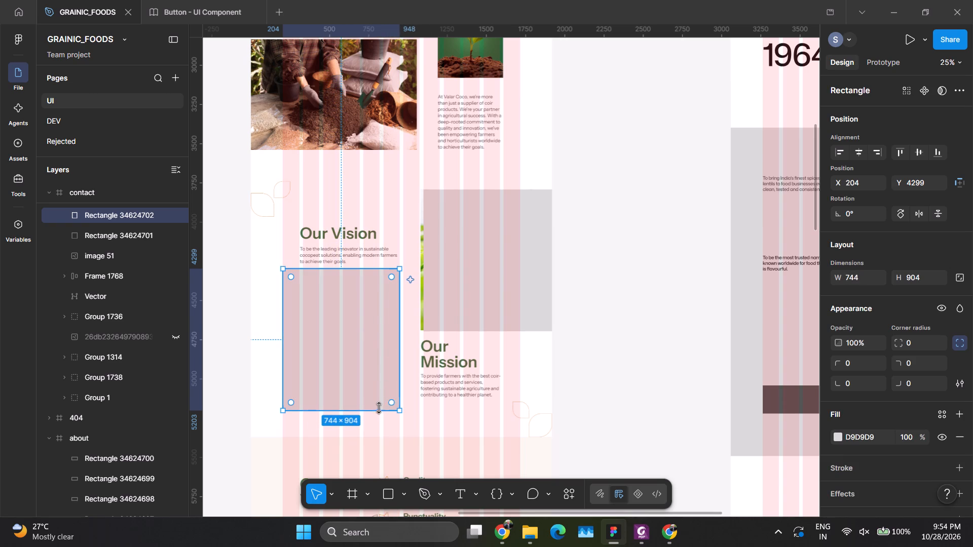
{"action": "left_click_drag", "start_coordinate": [379, 409], "coordinate": [383, 396]}
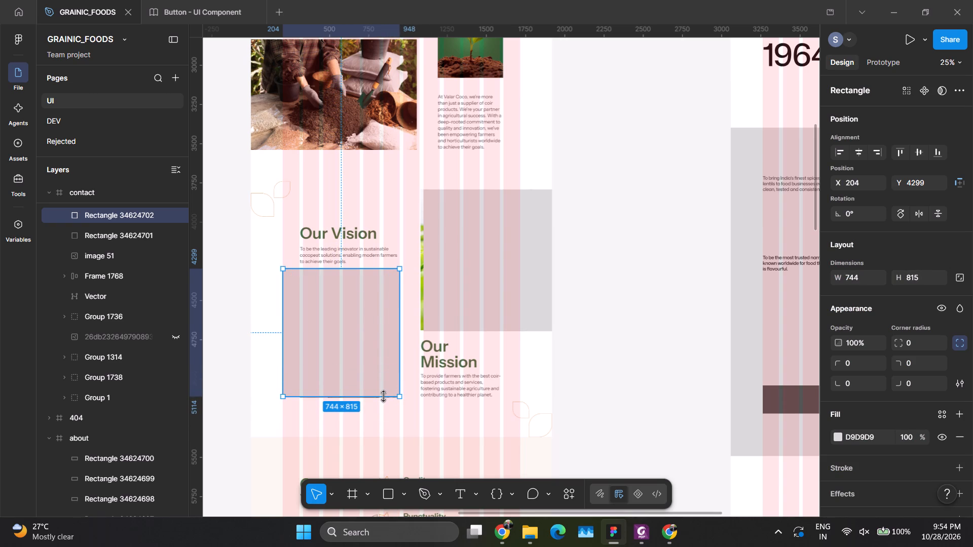
{"action": "left_click_drag", "start_coordinate": [383, 396], "coordinate": [384, 397]}
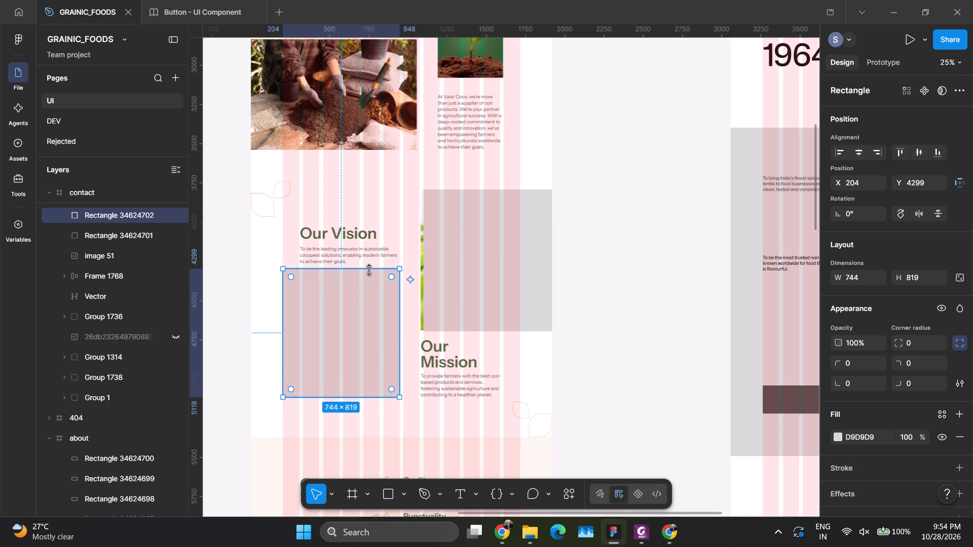
{"action": "left_click_drag", "start_coordinate": [368, 268], "coordinate": [371, 273]}
{"action": "left_click", "coordinate": [564, 278]}
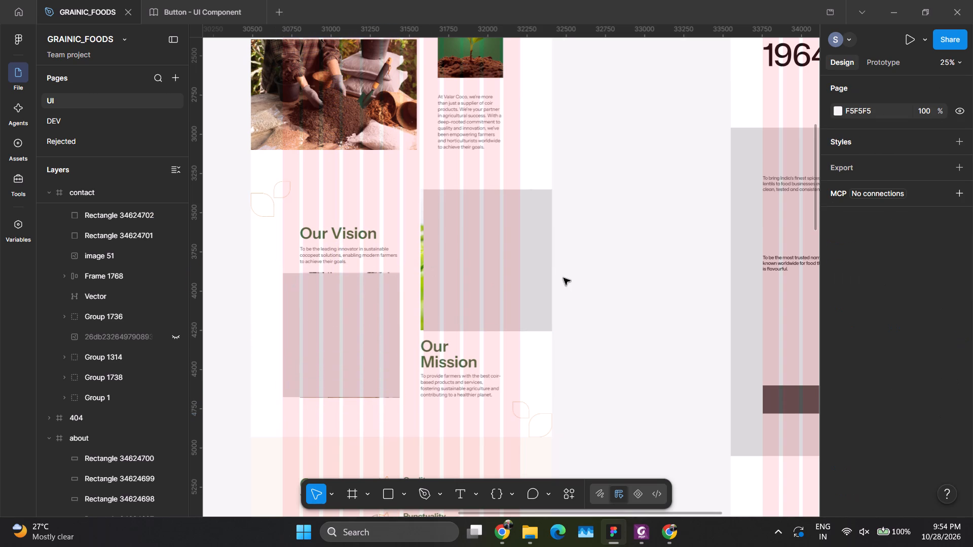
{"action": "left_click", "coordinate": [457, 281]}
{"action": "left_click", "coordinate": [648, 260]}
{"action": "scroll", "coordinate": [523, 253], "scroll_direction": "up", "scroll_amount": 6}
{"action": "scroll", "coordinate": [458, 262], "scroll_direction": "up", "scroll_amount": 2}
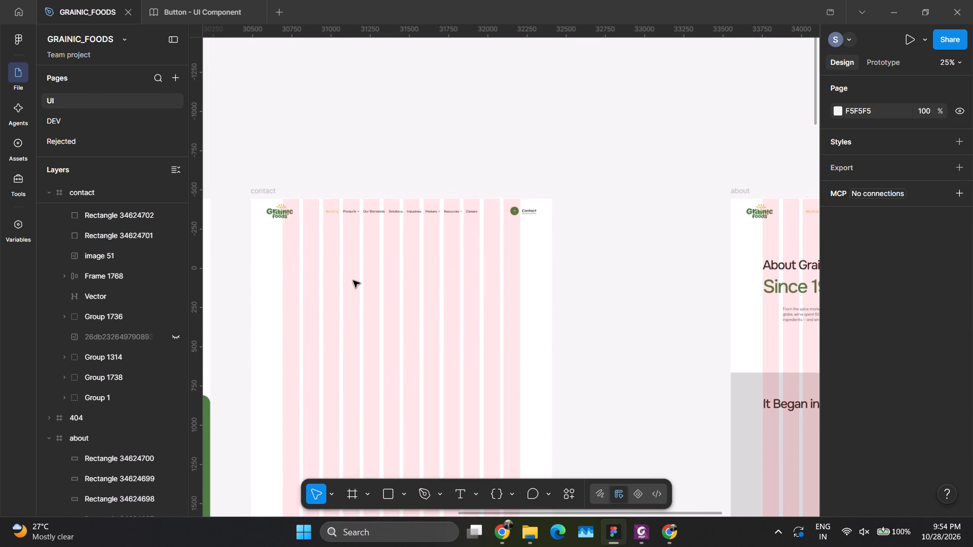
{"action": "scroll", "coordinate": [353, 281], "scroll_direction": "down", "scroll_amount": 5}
Switch to Chrome and search the web for "valar" in a new tab.
{"action": "key", "text": "alt+Tab"}
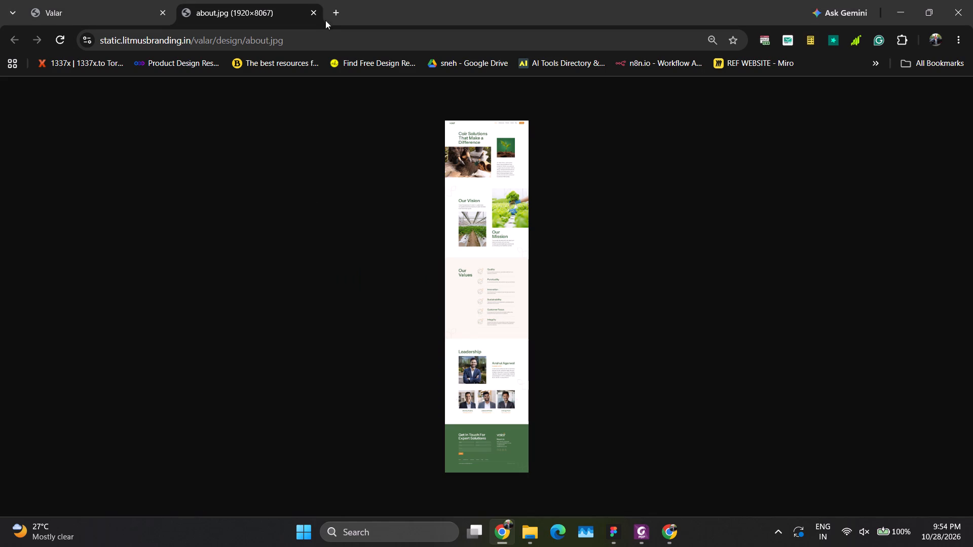
{"action": "left_click", "coordinate": [331, 13]}
{"action": "type", "text": "va"}
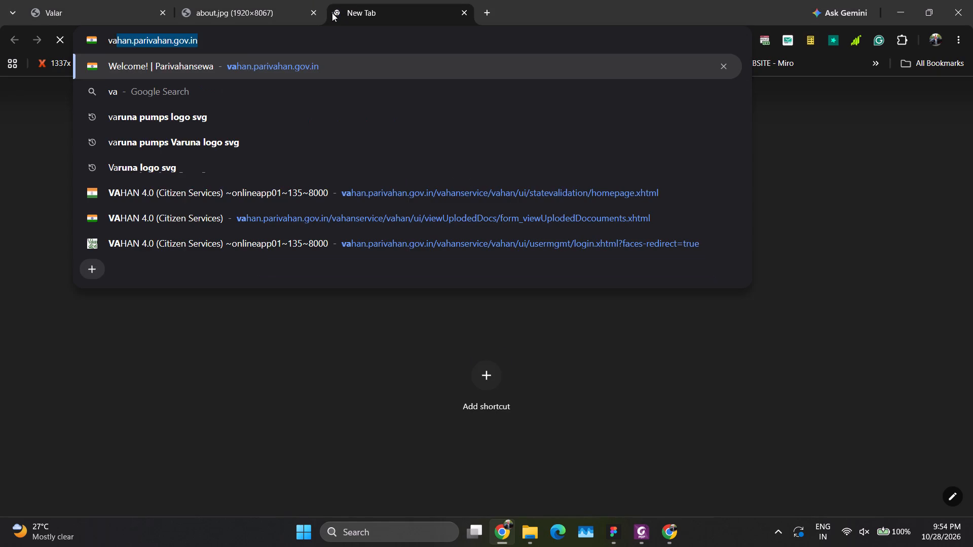
{"action": "type", "text": "lar"}
{"action": "key", "text": "Return"}
Examine the Valar about page in its existing tab, from the header and hero section to the footer.
{"action": "left_click", "coordinate": [245, 3]}
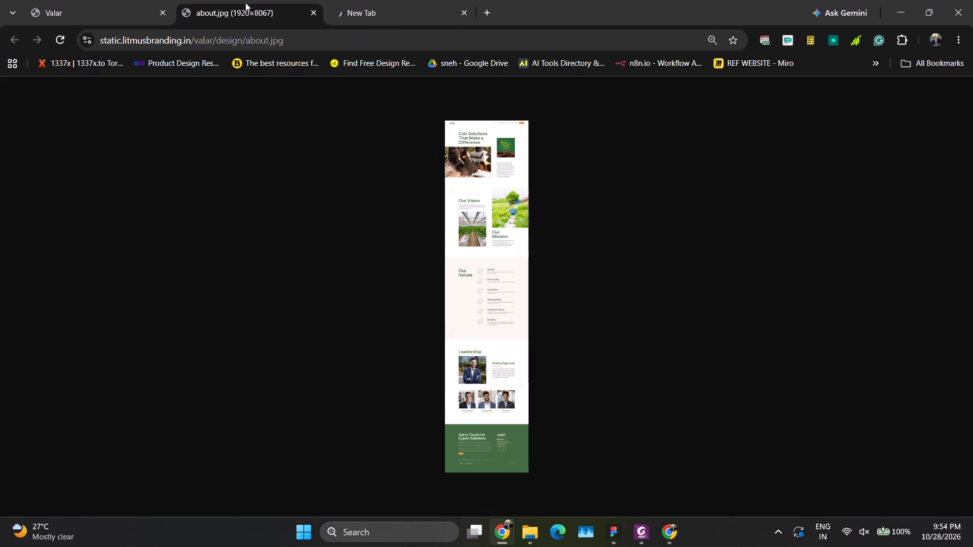
{"action": "left_click", "coordinate": [93, 0]}
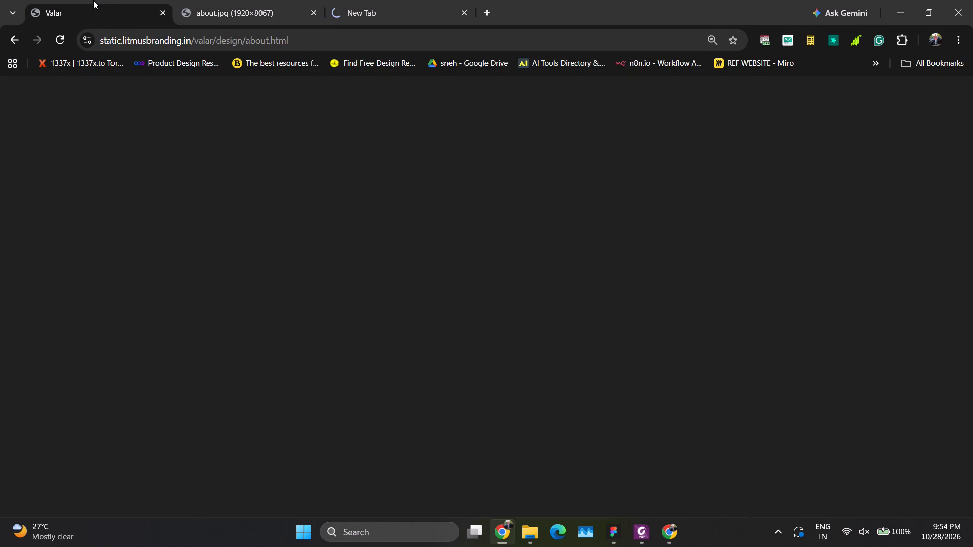
{"action": "scroll", "coordinate": [381, 238], "scroll_direction": "up", "scroll_amount": 6}
{"action": "scroll", "coordinate": [405, 222], "scroll_direction": "down", "scroll_amount": 1}
{"action": "scroll", "coordinate": [405, 222], "scroll_direction": "up", "scroll_amount": 7}
{"action": "scroll", "coordinate": [445, 234], "scroll_direction": "down", "scroll_amount": 1}
{"action": "scroll", "coordinate": [445, 234], "scroll_direction": "up", "scroll_amount": 1}
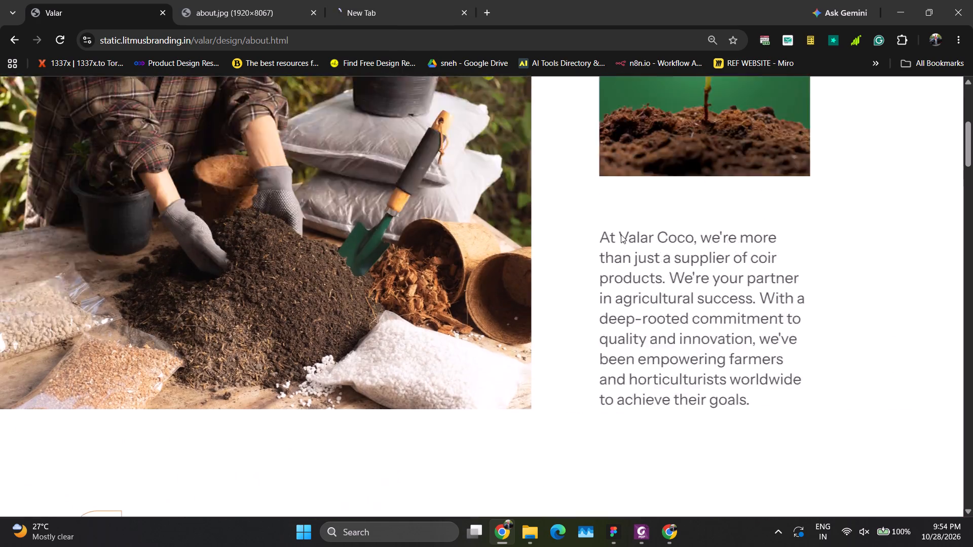
{"action": "scroll", "coordinate": [621, 235], "scroll_direction": "up", "scroll_amount": 4}
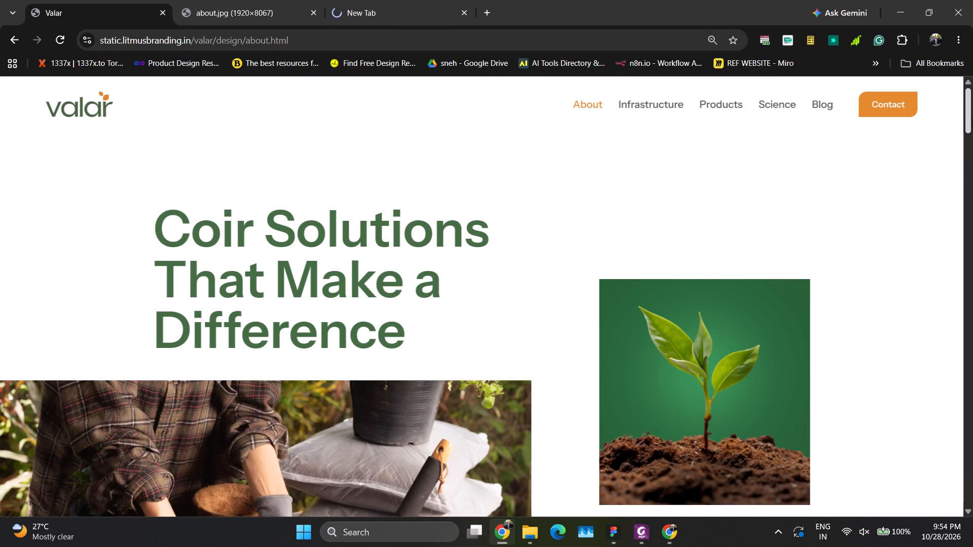
{"action": "left_click_drag", "start_coordinate": [972, 124], "coordinate": [972, 546]}
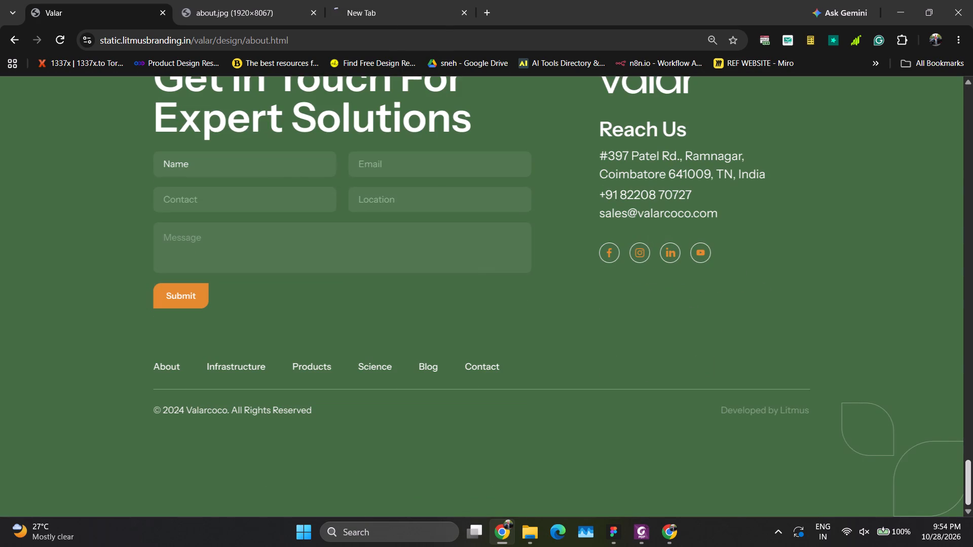
{"action": "left_click_drag", "start_coordinate": [972, 546], "coordinate": [960, 489]}
Refine the Google search in the third tab to "valar coco".
{"action": "left_click", "coordinate": [371, 0]}
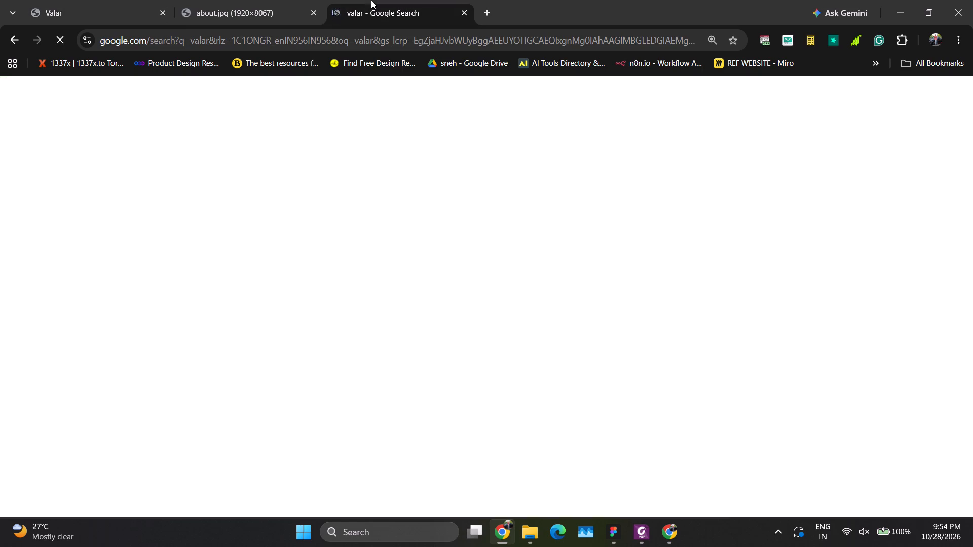
{"action": "scroll", "coordinate": [269, 309], "scroll_direction": "down", "scroll_amount": 1}
{"action": "scroll", "coordinate": [269, 309], "scroll_direction": "up", "scroll_amount": 2}
{"action": "scroll", "coordinate": [269, 309], "scroll_direction": "down", "scroll_amount": 4}
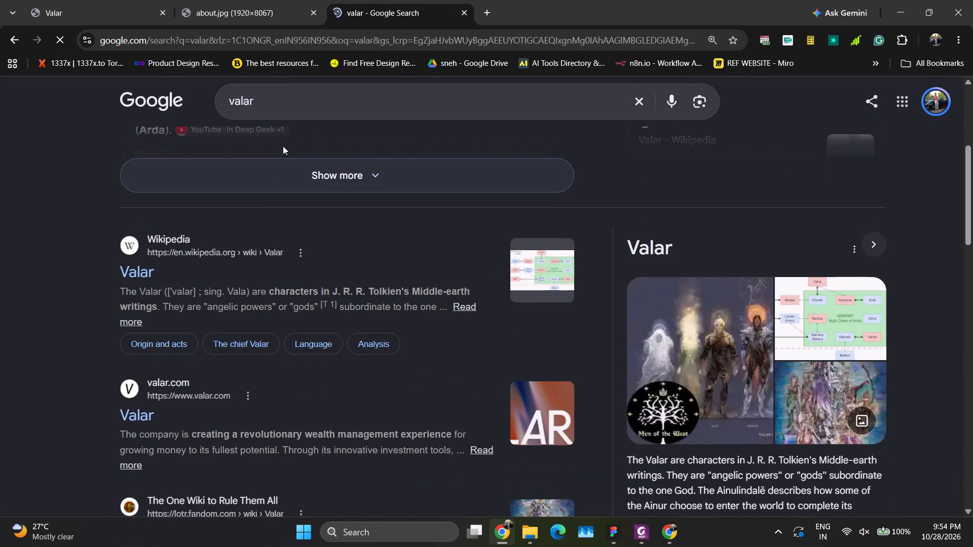
{"action": "left_click", "coordinate": [275, 99]}
{"action": "key", "text": "space"}
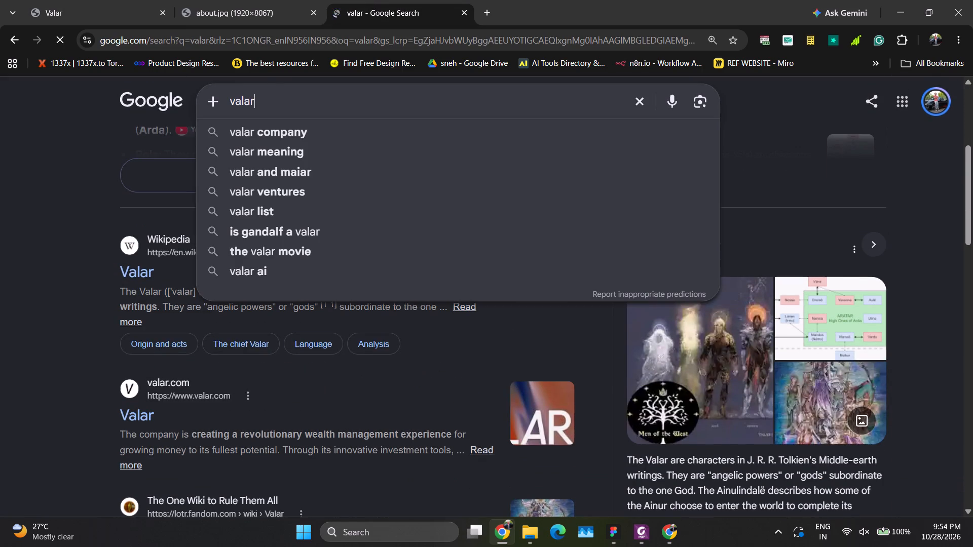
{"action": "type", "text": "coco"}
{"action": "key", "text": "Return"}
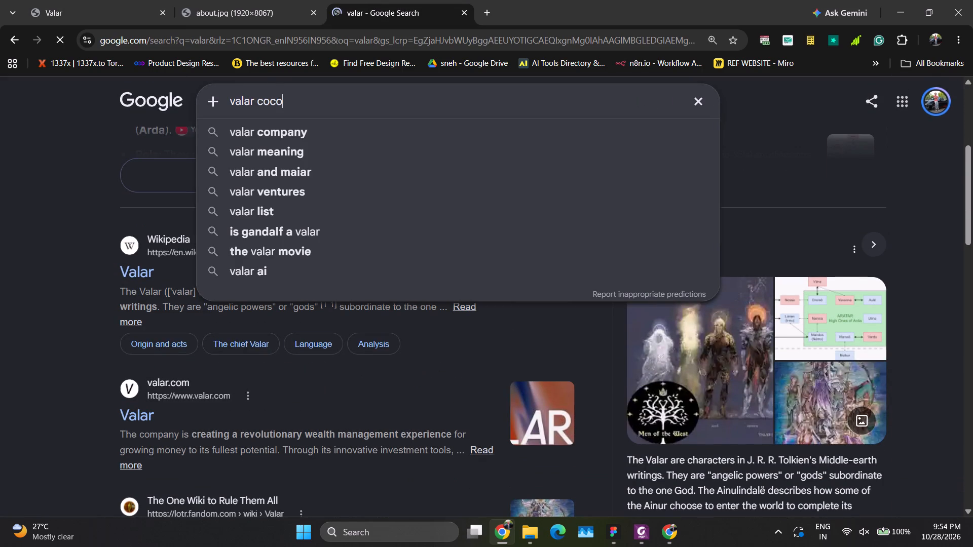
Open the Valarcoco home page from the search results.
{"action": "scroll", "coordinate": [736, 283], "scroll_direction": "down", "scroll_amount": 1}
{"action": "scroll", "coordinate": [736, 285], "scroll_direction": "up", "scroll_amount": 1}
{"action": "scroll", "coordinate": [736, 289], "scroll_direction": "down", "scroll_amount": 1}
{"action": "scroll", "coordinate": [736, 289], "scroll_direction": "up", "scroll_amount": 1}
{"action": "scroll", "coordinate": [736, 289], "scroll_direction": "down", "scroll_amount": 4}
{"action": "scroll", "coordinate": [698, 352], "scroll_direction": "up", "scroll_amount": 1}
{"action": "scroll", "coordinate": [694, 358], "scroll_direction": "down", "scroll_amount": 3}
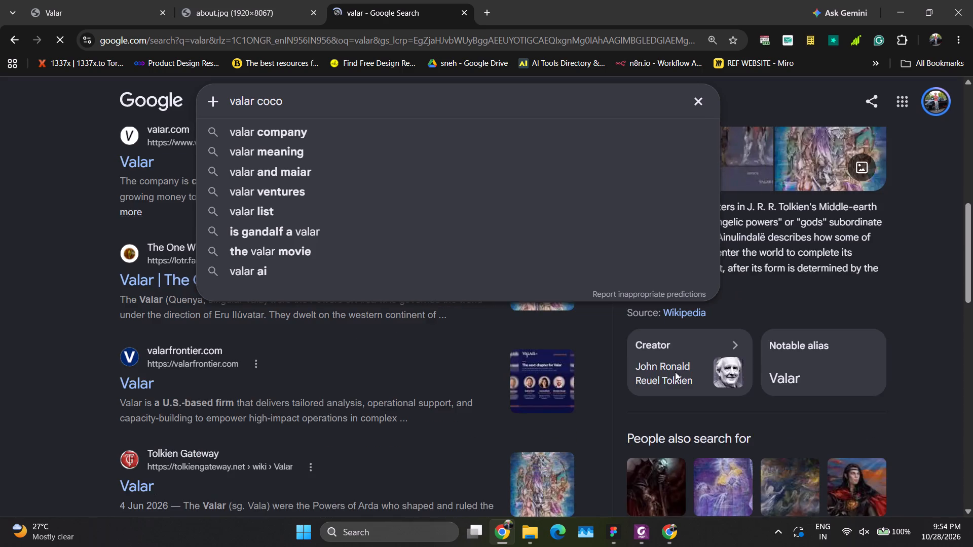
{"action": "left_click", "coordinate": [176, 265]}
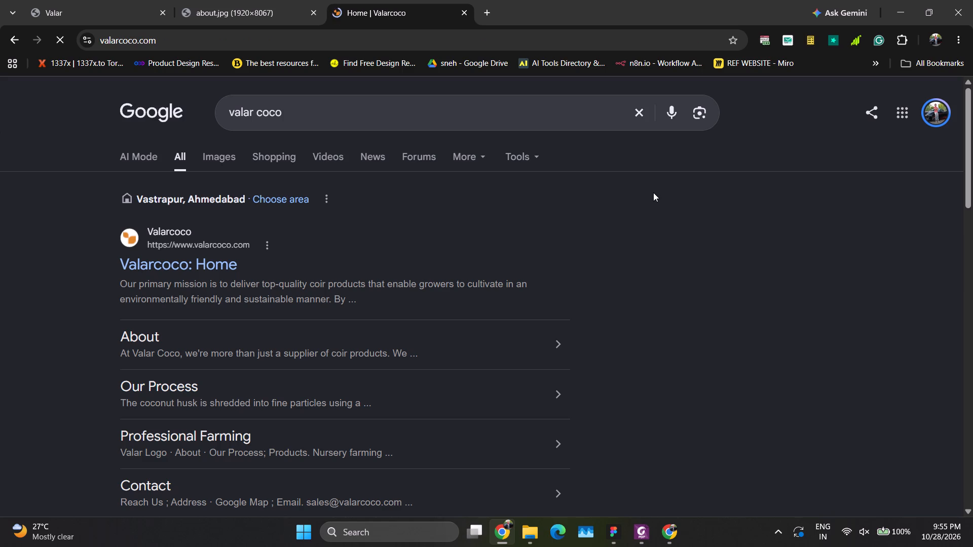
Close the about.jpg tab, the second Chrome window and the Grainic Foods About Us PDF.
{"action": "left_click", "coordinate": [313, 13]}
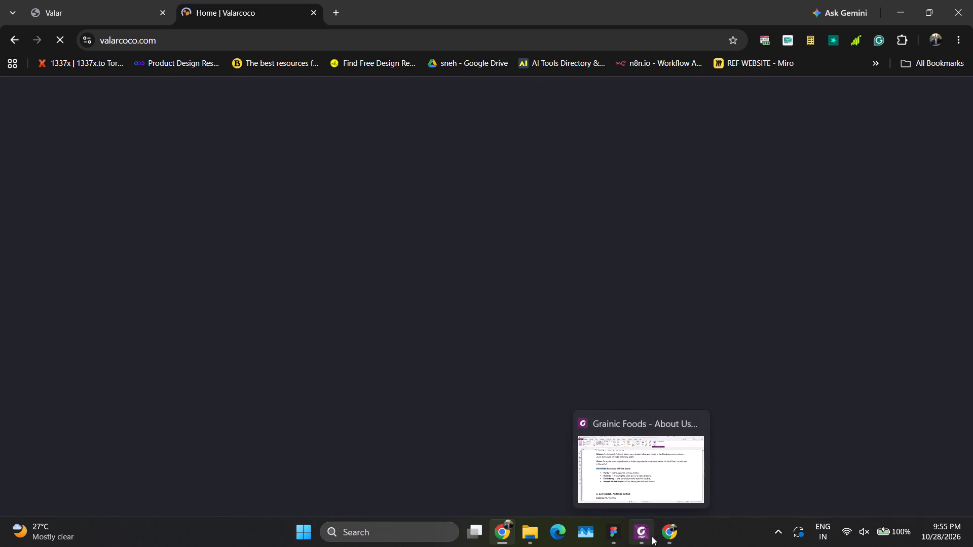
{"action": "left_click", "coordinate": [700, 421]}
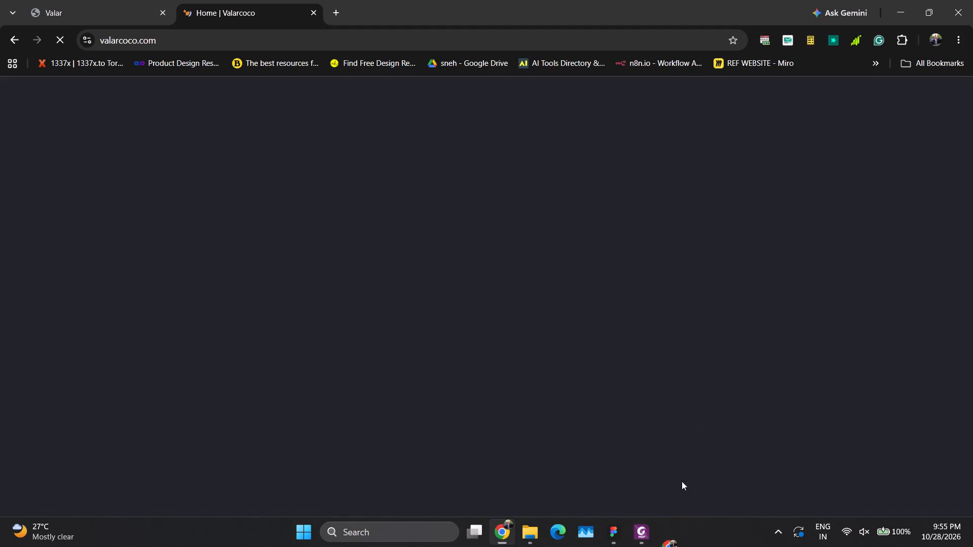
{"action": "left_click", "coordinate": [719, 420]}
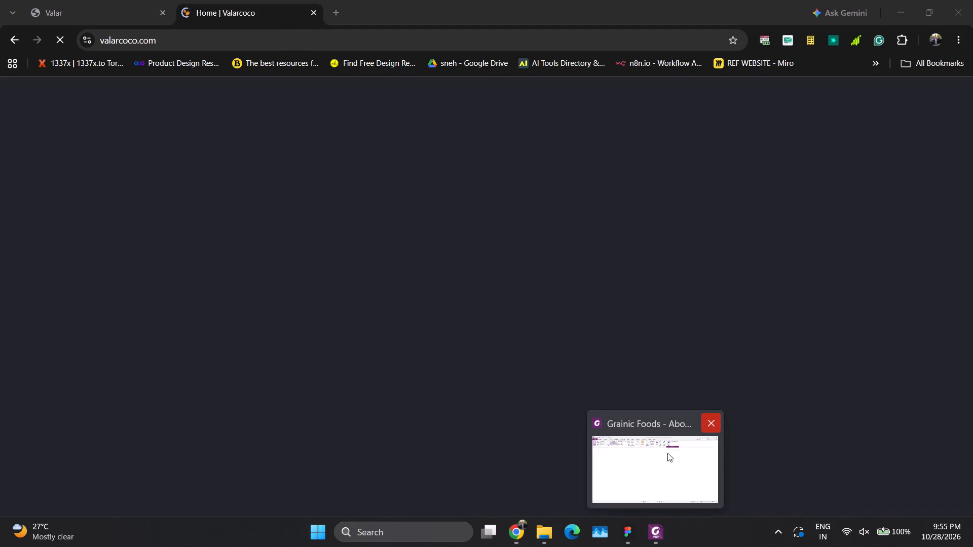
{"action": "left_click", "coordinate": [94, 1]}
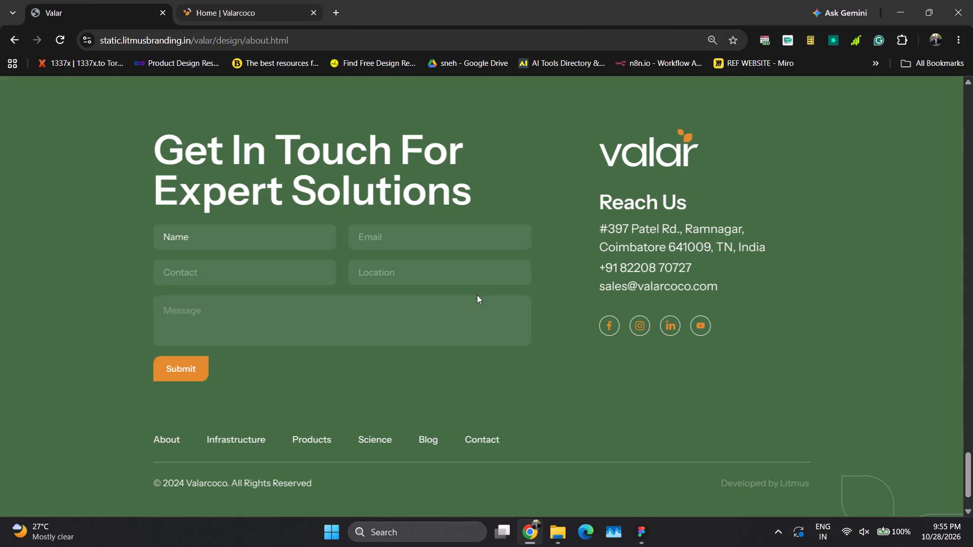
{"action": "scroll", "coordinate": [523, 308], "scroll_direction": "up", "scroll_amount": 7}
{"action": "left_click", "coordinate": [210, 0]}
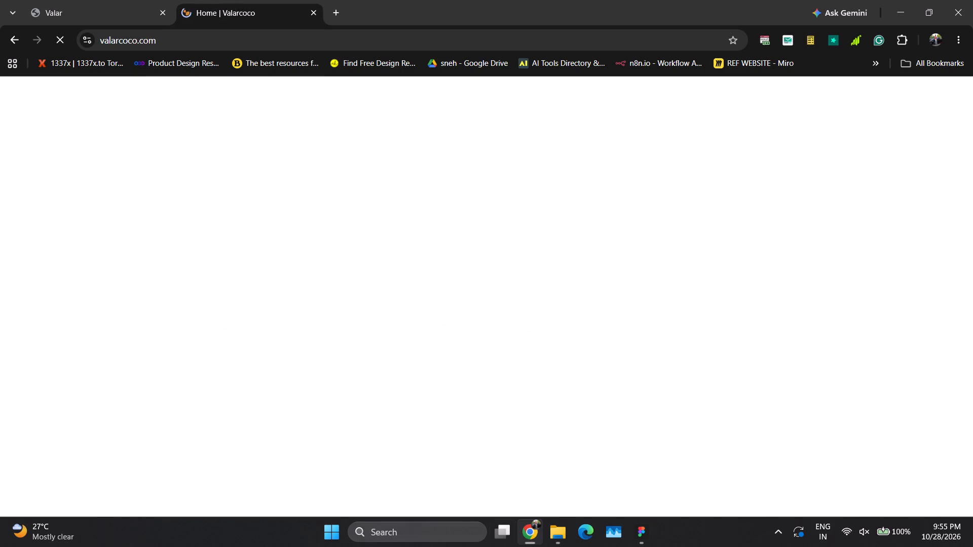
Switch to Figma and examine the Valar image in the contact frame against the Mission and Vision block in the about frame.
{"action": "left_click", "coordinate": [632, 531]}
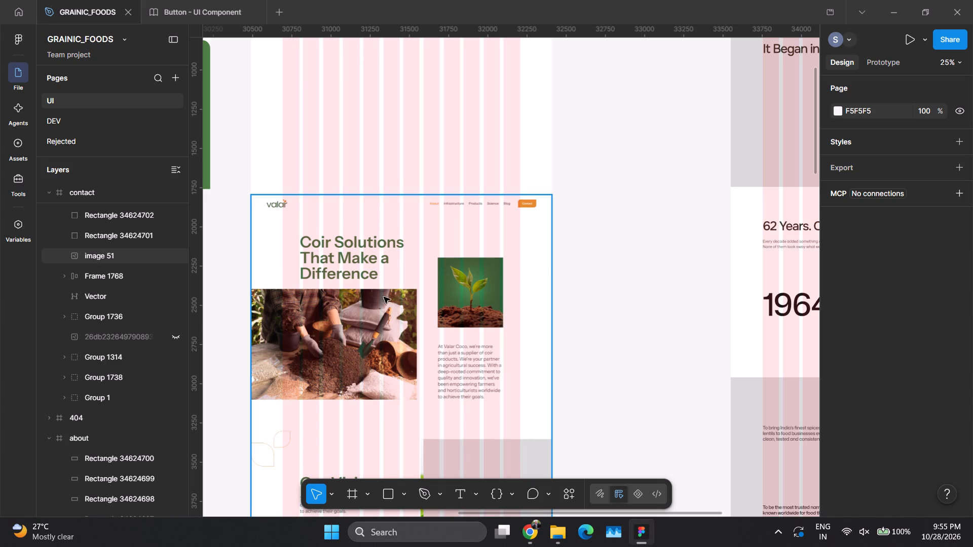
{"action": "scroll", "coordinate": [392, 166], "scroll_direction": "down", "scroll_amount": 4, "text": "ctrl"}
{"action": "scroll", "coordinate": [392, 166], "scroll_direction": "up", "scroll_amount": 3, "text": "ctrl"}
{"action": "scroll", "coordinate": [392, 166], "scroll_direction": "down", "scroll_amount": 2, "text": "ctrl"}
{"action": "scroll", "coordinate": [392, 166], "scroll_direction": "up", "scroll_amount": 4, "text": "ctrl"}
{"action": "scroll", "coordinate": [392, 166], "scroll_direction": "down", "scroll_amount": 4, "text": "ctrl"}
{"action": "scroll", "coordinate": [392, 166], "scroll_direction": "up", "scroll_amount": 2, "text": "ctrl"}
{"action": "scroll", "coordinate": [392, 166], "scroll_direction": "down", "scroll_amount": 4, "text": "ctrl"}
{"action": "scroll", "coordinate": [392, 166], "scroll_direction": "up", "scroll_amount": 1, "text": "ctrl"}
{"action": "scroll", "coordinate": [392, 166], "scroll_direction": "down", "scroll_amount": 12, "text": "ctrl"}
{"action": "scroll", "coordinate": [391, 167], "scroll_direction": "up", "scroll_amount": 1, "text": "ctrl"}
{"action": "scroll", "coordinate": [391, 167], "scroll_direction": "down", "scroll_amount": 1, "text": "ctrl"}
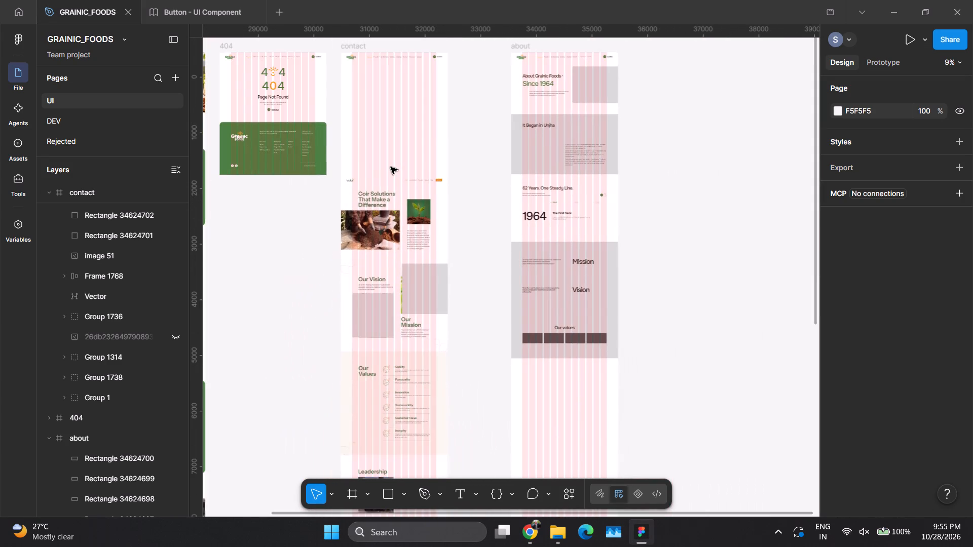
{"action": "scroll", "coordinate": [366, 331], "scroll_direction": "down", "scroll_amount": 1, "text": "ctrl"}
{"action": "scroll", "coordinate": [366, 332], "scroll_direction": "up", "scroll_amount": 15, "text": "ctrl"}
{"action": "scroll", "coordinate": [367, 325], "scroll_direction": "down", "scroll_amount": 1, "text": "ctrl"}
{"action": "scroll", "coordinate": [367, 324], "scroll_direction": "up", "scroll_amount": 6, "text": "ctrl"}
{"action": "scroll", "coordinate": [375, 319], "scroll_direction": "down", "scroll_amount": 6, "text": "ctrl"}
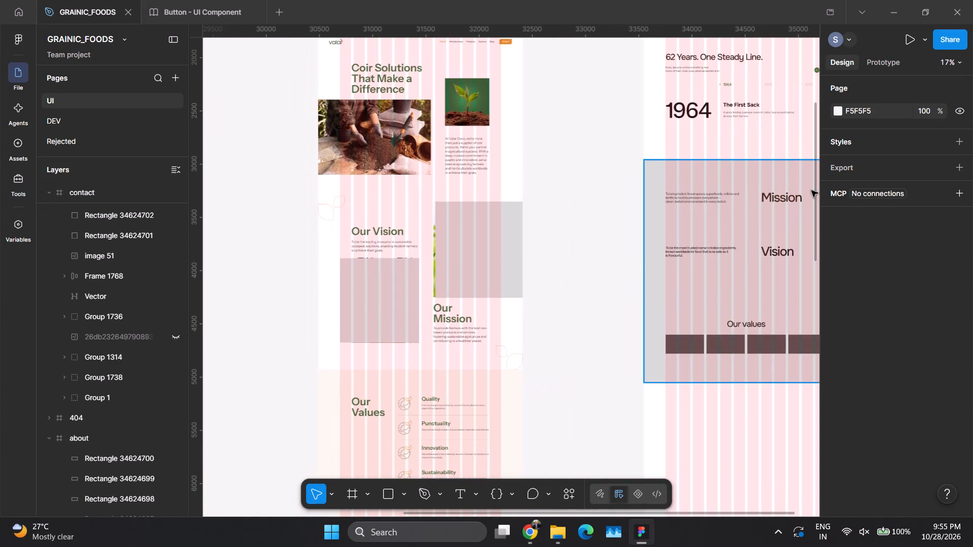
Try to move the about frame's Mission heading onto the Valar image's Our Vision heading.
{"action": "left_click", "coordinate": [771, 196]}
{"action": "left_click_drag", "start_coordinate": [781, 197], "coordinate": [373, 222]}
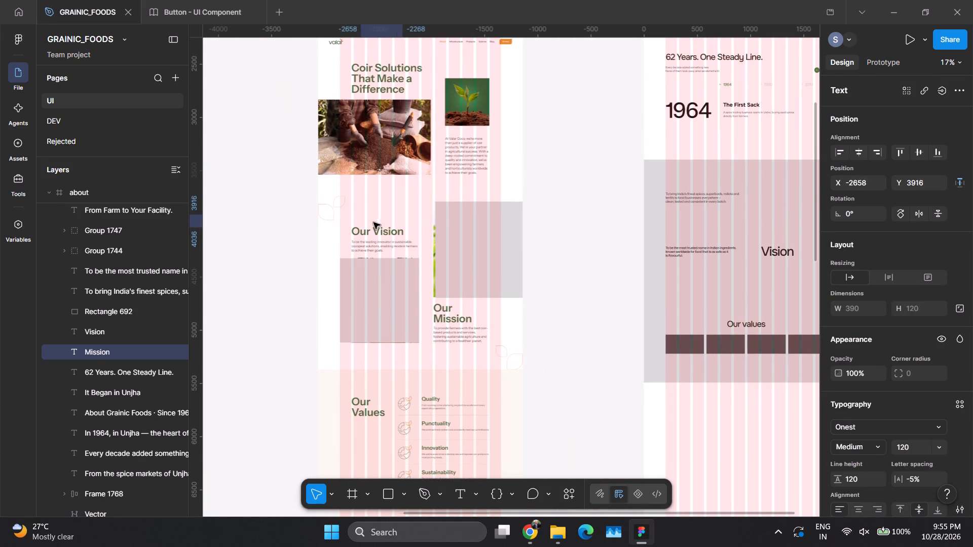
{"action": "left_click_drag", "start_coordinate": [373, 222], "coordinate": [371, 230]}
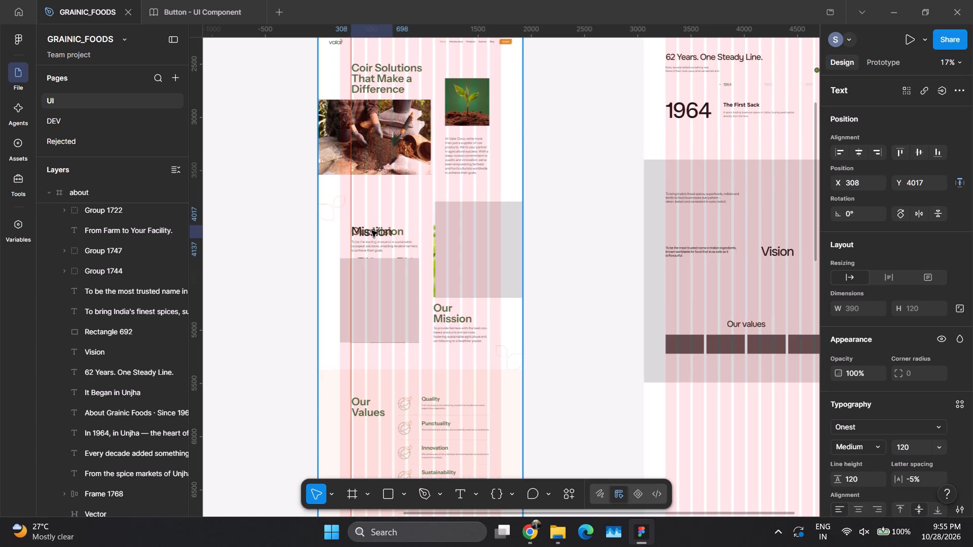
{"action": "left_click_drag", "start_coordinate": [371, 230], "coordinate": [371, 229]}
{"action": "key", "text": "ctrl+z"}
Duplicate the about frame's Mission heading over the Valar image's Our Vision heading at X 332, Y 3986.
{"action": "left_click_drag", "start_coordinate": [781, 197], "coordinate": [371, 226], "text": "alt"}
{"action": "scroll", "coordinate": [358, 233], "scroll_direction": "up", "scroll_amount": 11, "text": "ctrl"}
{"action": "scroll", "coordinate": [367, 248], "scroll_direction": "down", "scroll_amount": 1, "text": "ctrl"}
{"action": "scroll", "coordinate": [367, 248], "scroll_direction": "up", "scroll_amount": 1, "text": "ctrl"}
{"action": "scroll", "coordinate": [368, 248], "scroll_direction": "down", "scroll_amount": 5, "text": "ctrl"}
{"action": "scroll", "coordinate": [368, 248], "scroll_direction": "up", "scroll_amount": 12, "text": "ctrl"}
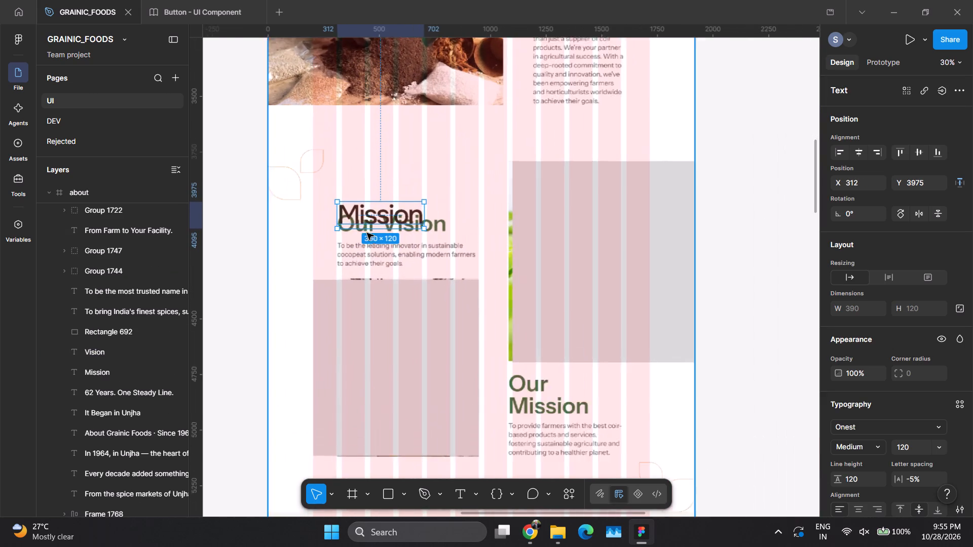
{"action": "left_click_drag", "start_coordinate": [348, 216], "coordinate": [353, 219]}
Duplicate the about frame's Mission paragraph under the copied Mission heading at X 332, Y 4122, and narrow it to 616.
{"action": "scroll", "coordinate": [361, 218], "scroll_direction": "down", "scroll_amount": 2, "text": "ctrl"}
{"action": "scroll", "coordinate": [361, 218], "scroll_direction": "up", "scroll_amount": 1, "text": "ctrl"}
{"action": "scroll", "coordinate": [361, 218], "scroll_direction": "down", "scroll_amount": 4, "text": "ctrl"}
{"action": "scroll", "coordinate": [360, 218], "scroll_direction": "up", "scroll_amount": 2, "text": "ctrl"}
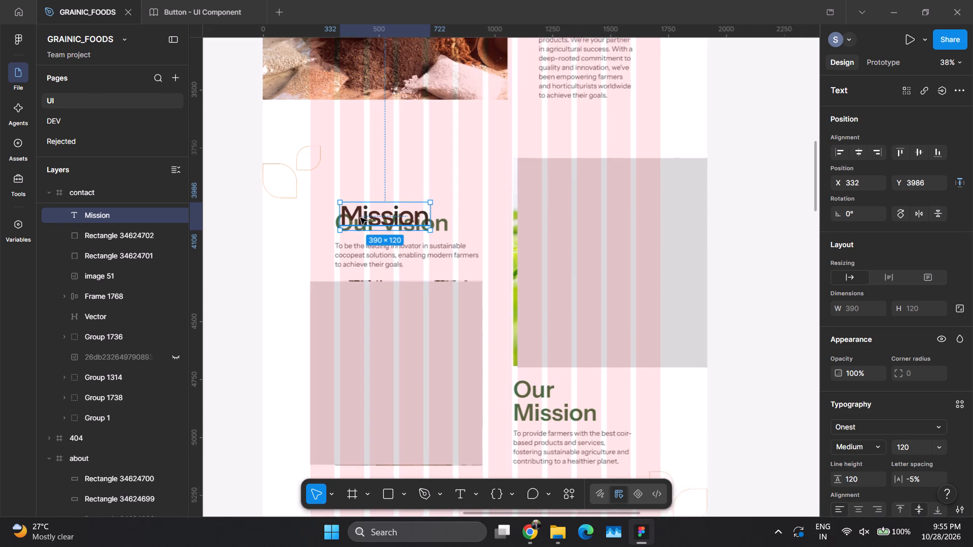
{"action": "scroll", "coordinate": [360, 217], "scroll_direction": "down", "scroll_amount": 2, "text": "ctrl"}
{"action": "scroll", "coordinate": [360, 217], "scroll_direction": "up", "scroll_amount": 4, "text": "ctrl"}
{"action": "scroll", "coordinate": [360, 217], "scroll_direction": "down", "scroll_amount": 3, "text": "ctrl"}
{"action": "scroll", "coordinate": [362, 217], "scroll_direction": "up", "scroll_amount": 2, "text": "ctrl"}
{"action": "scroll", "coordinate": [362, 217], "scroll_direction": "down", "scroll_amount": 11, "text": "ctrl"}
{"action": "scroll", "coordinate": [362, 217], "scroll_direction": "up", "scroll_amount": 2, "text": "ctrl"}
{"action": "scroll", "coordinate": [362, 217], "scroll_direction": "down", "scroll_amount": 1, "text": "ctrl"}
{"action": "scroll", "coordinate": [362, 217], "scroll_direction": "up", "scroll_amount": 2, "text": "ctrl"}
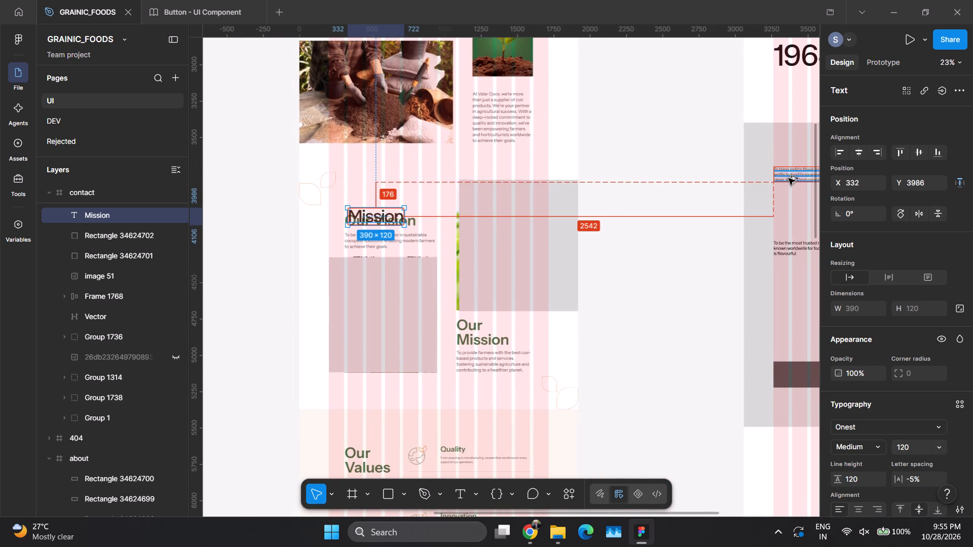
{"action": "left_click_drag", "start_coordinate": [789, 178], "coordinate": [373, 236], "text": "alt"}
{"action": "scroll", "coordinate": [350, 245], "scroll_direction": "up", "scroll_amount": 2, "text": "ctrl"}
{"action": "scroll", "coordinate": [350, 245], "scroll_direction": "down", "scroll_amount": 2, "text": "ctrl"}
{"action": "scroll", "coordinate": [350, 245], "scroll_direction": "up", "scroll_amount": 2, "text": "ctrl"}
{"action": "scroll", "coordinate": [350, 245], "scroll_direction": "down", "scroll_amount": 1, "text": "ctrl"}
{"action": "scroll", "coordinate": [350, 245], "scroll_direction": "up", "scroll_amount": 3, "text": "ctrl"}
{"action": "scroll", "coordinate": [356, 242], "scroll_direction": "down", "scroll_amount": 1, "text": "ctrl"}
{"action": "scroll", "coordinate": [356, 242], "scroll_direction": "up", "scroll_amount": 8, "text": "ctrl"}
{"action": "scroll", "coordinate": [357, 242], "scroll_direction": "down", "scroll_amount": 1, "text": "ctrl"}
{"action": "scroll", "coordinate": [357, 242], "scroll_direction": "up", "scroll_amount": 1, "text": "ctrl"}
{"action": "scroll", "coordinate": [373, 231], "scroll_direction": "down", "scroll_amount": 1, "text": "ctrl"}
{"action": "scroll", "coordinate": [372, 232], "scroll_direction": "up", "scroll_amount": 2, "text": "ctrl"}
{"action": "scroll", "coordinate": [372, 233], "scroll_direction": "down", "scroll_amount": 3, "text": "ctrl"}
{"action": "scroll", "coordinate": [359, 252], "scroll_direction": "up", "scroll_amount": 5, "text": "ctrl"}
{"action": "scroll", "coordinate": [359, 252], "scroll_direction": "down", "scroll_amount": 1, "text": "ctrl"}
{"action": "scroll", "coordinate": [359, 252], "scroll_direction": "up", "scroll_amount": 2, "text": "ctrl"}
{"action": "left_click_drag", "start_coordinate": [381, 221], "coordinate": [370, 235]}
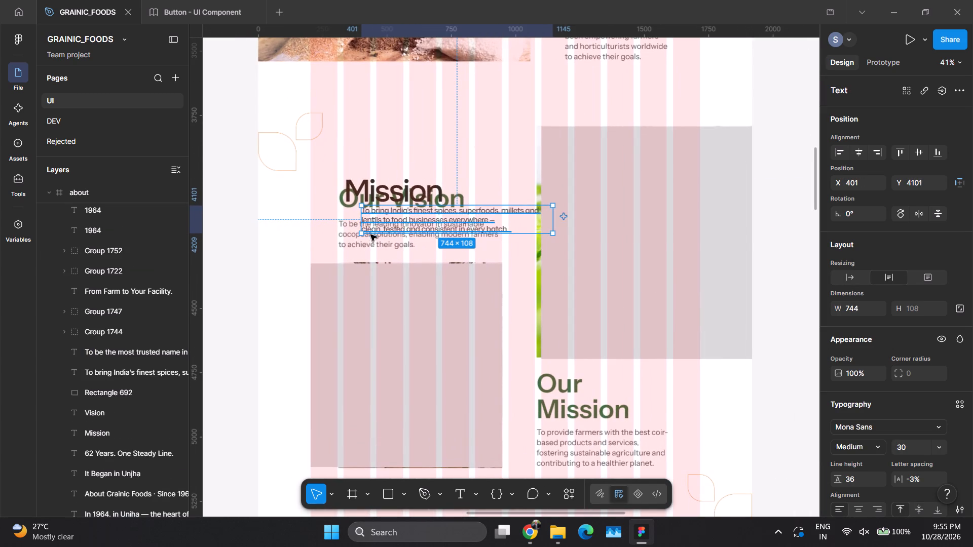
{"action": "left_click_drag", "start_coordinate": [370, 235], "coordinate": [362, 231]}
{"action": "left_click_drag", "start_coordinate": [534, 233], "coordinate": [499, 230]}
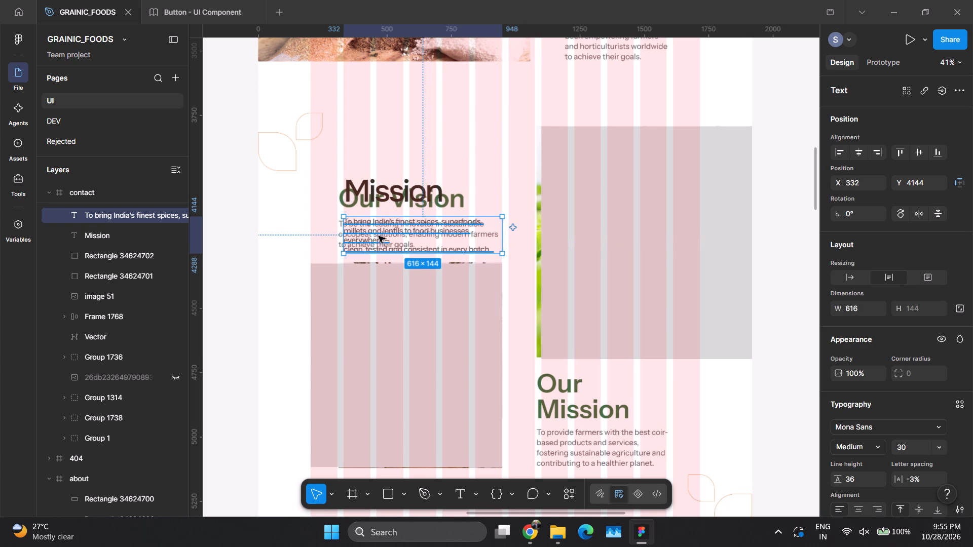
{"action": "left_click_drag", "start_coordinate": [379, 235], "coordinate": [379, 229]}
Duplicate the about frame's Vision heading over the Valar image's Our Mission heading at X 1100, Y 4795.
{"action": "scroll", "coordinate": [372, 143], "scroll_direction": "down", "scroll_amount": 14, "text": "ctrl"}
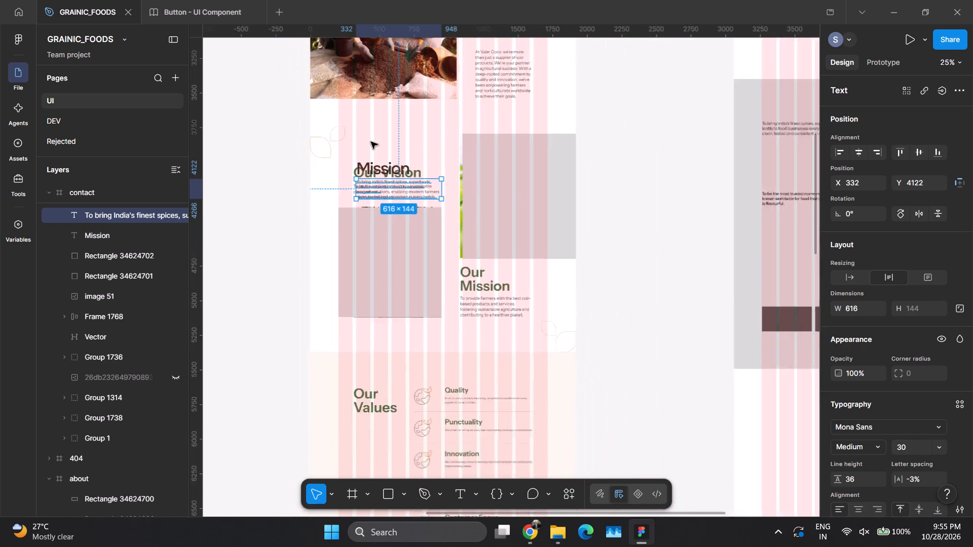
{"action": "scroll", "coordinate": [371, 142], "scroll_direction": "down", "scroll_amount": 4, "text": "ctrl"}
{"action": "left_click", "coordinate": [726, 182]}
{"action": "left_click_drag", "start_coordinate": [734, 181], "coordinate": [685, 193], "text": "alt"}
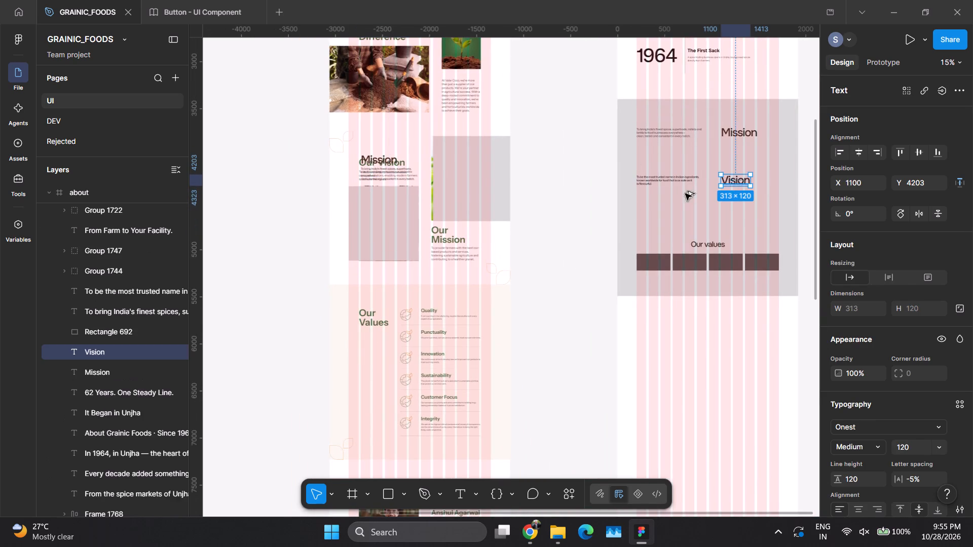
{"action": "left_click_drag", "start_coordinate": [685, 193], "coordinate": [447, 237], "text": "alt"}
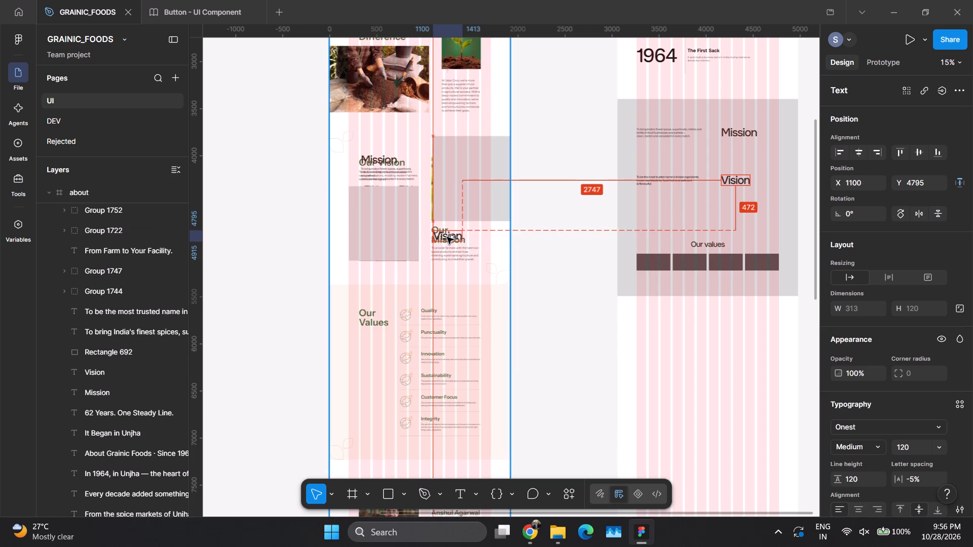
Duplicate the about frame's Vision paragraph beneath the copied Vision heading at X 1100, Y 5010.
{"action": "left_click_drag", "start_coordinate": [650, 181], "coordinate": [445, 252], "text": "alt"}
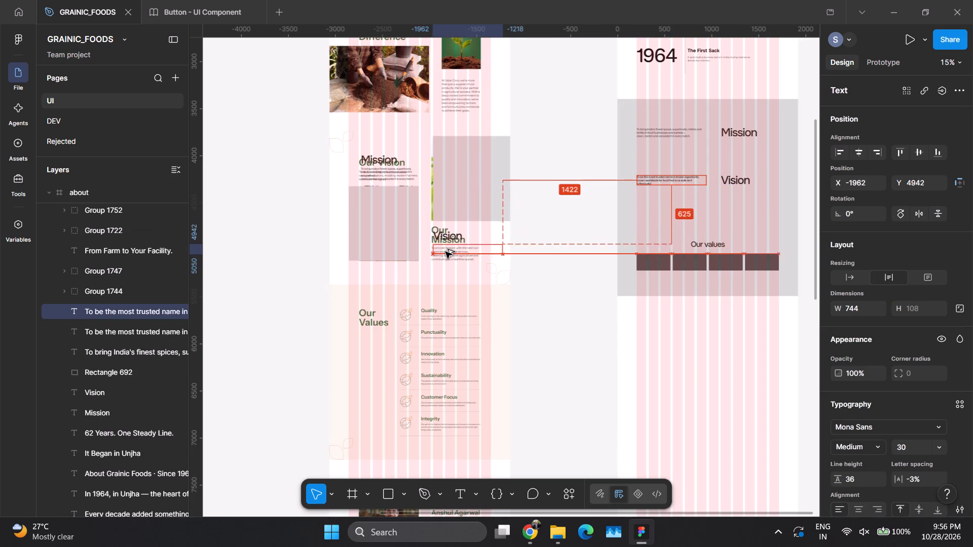
{"action": "left_click_drag", "start_coordinate": [445, 252], "coordinate": [447, 254], "text": "alt"}
Copy the properties of the about frame's Mission paragraph onto the duplicated Vision paragraph.
{"action": "left_click", "coordinate": [643, 134]}
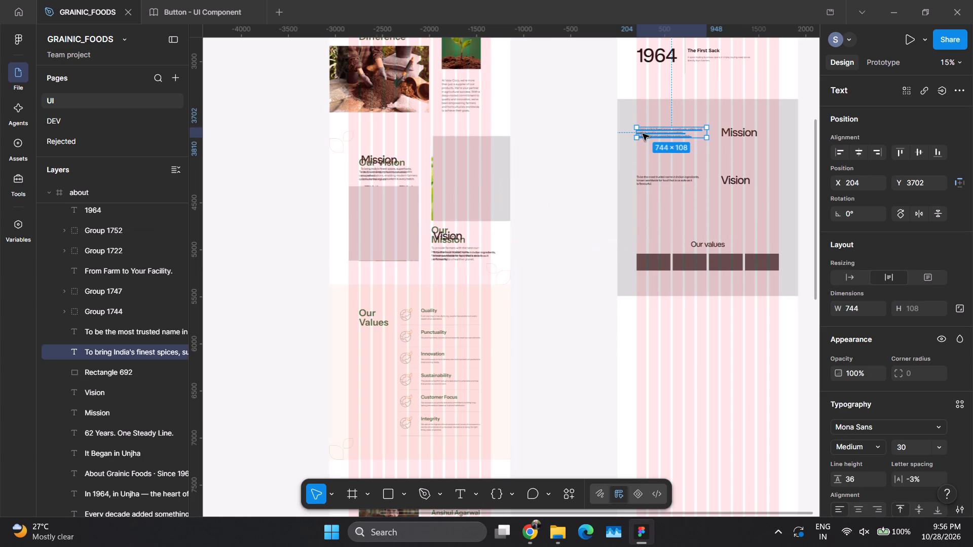
{"action": "key", "text": "ctrl+alt+c"}
{"action": "left_click", "coordinate": [459, 258]}
{"action": "key", "text": "ctrl+alt+v"}
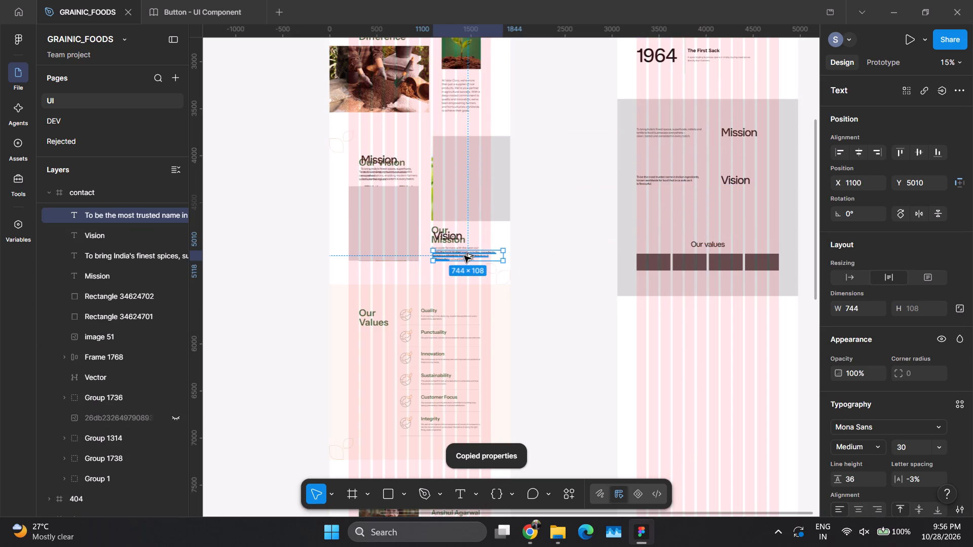
{"action": "left_click", "coordinate": [570, 246]}
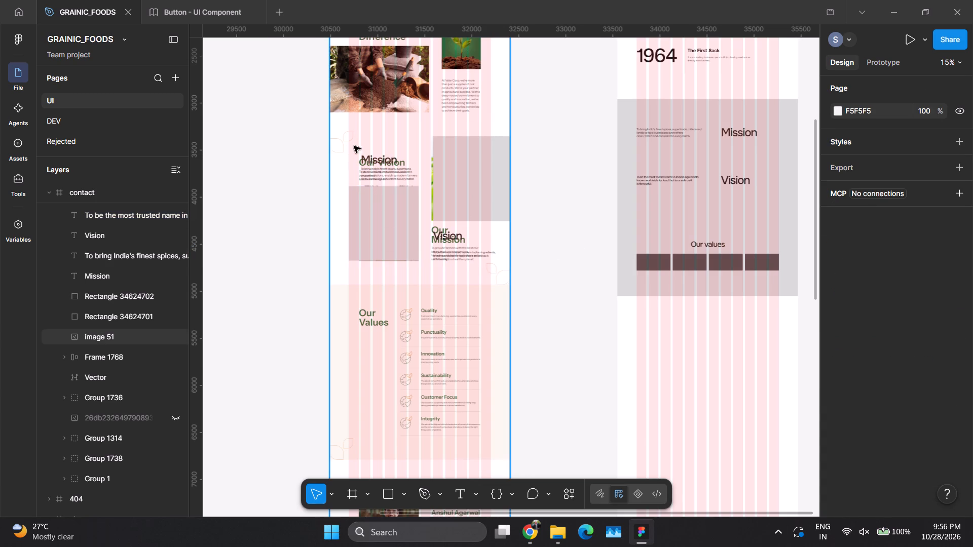
Move the two grey rectangles and the copied Mission and Vision texts into the about frame, centred below the grey Our values section.
{"action": "left_click_drag", "start_coordinate": [347, 141], "coordinate": [489, 280], "text": "ctrl"}
{"action": "scroll", "coordinate": [375, 197], "scroll_direction": "down", "scroll_amount": 8, "text": "ctrl"}
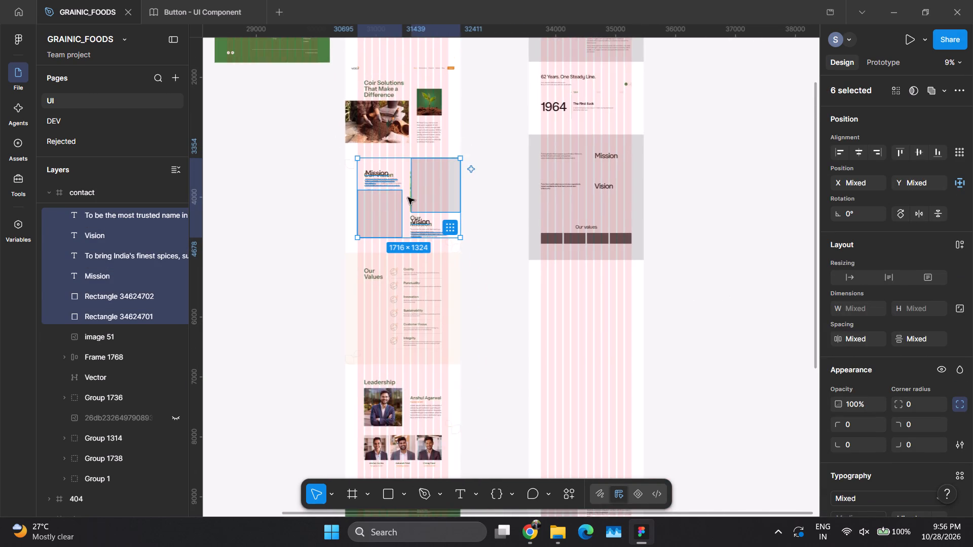
{"action": "left_click_drag", "start_coordinate": [420, 185], "coordinate": [601, 312]}
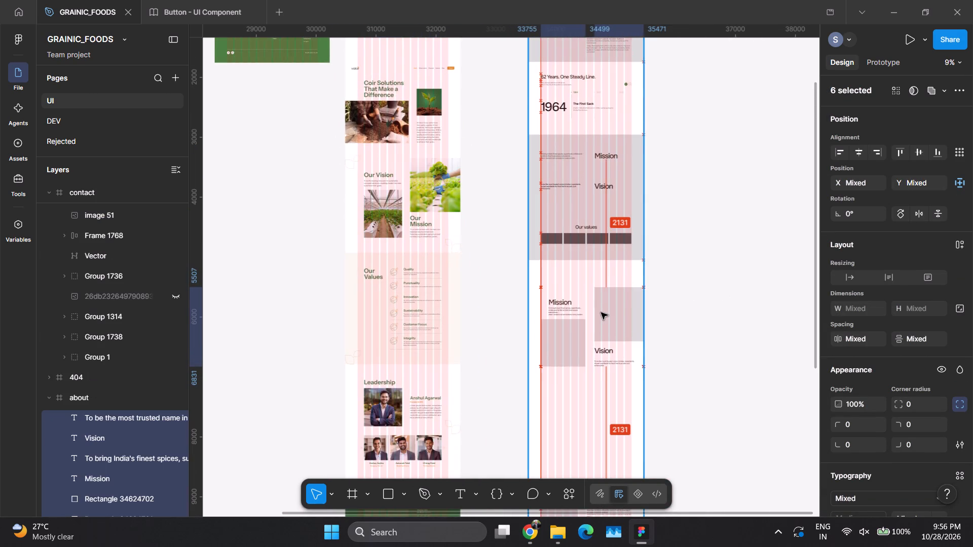
{"action": "left_click_drag", "start_coordinate": [601, 312], "coordinate": [596, 311]}
{"action": "scroll", "coordinate": [625, 347], "scroll_direction": "up", "scroll_amount": 8, "text": "ctrl"}
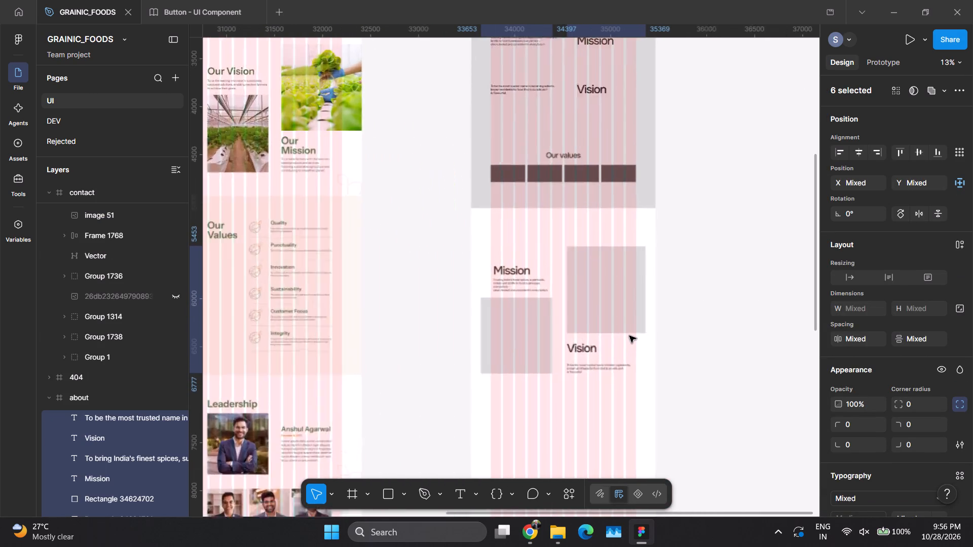
{"action": "scroll", "coordinate": [629, 335], "scroll_direction": "up", "scroll_amount": 3, "text": "ctrl"}
{"action": "left_click_drag", "start_coordinate": [593, 289], "coordinate": [595, 276]}
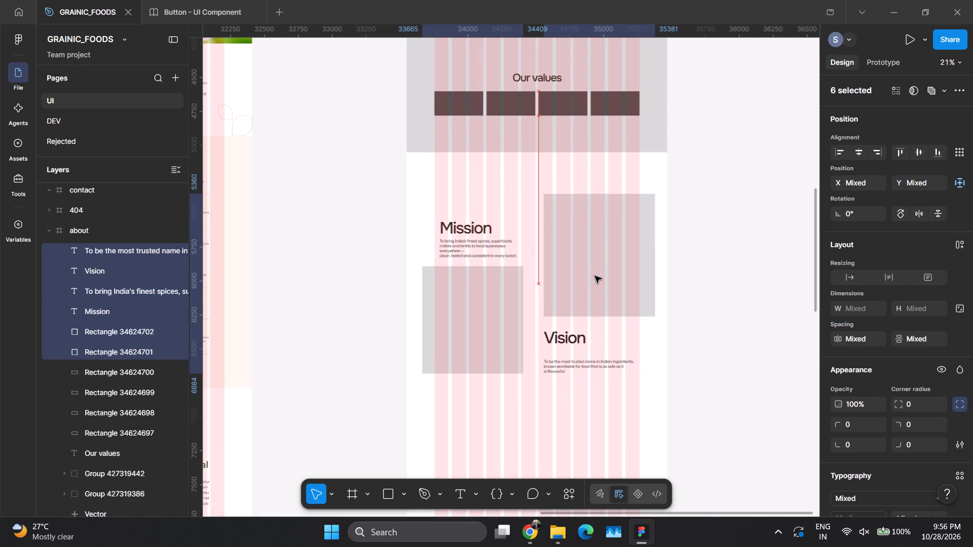
{"action": "left_click_drag", "start_coordinate": [595, 276], "coordinate": [594, 275]}
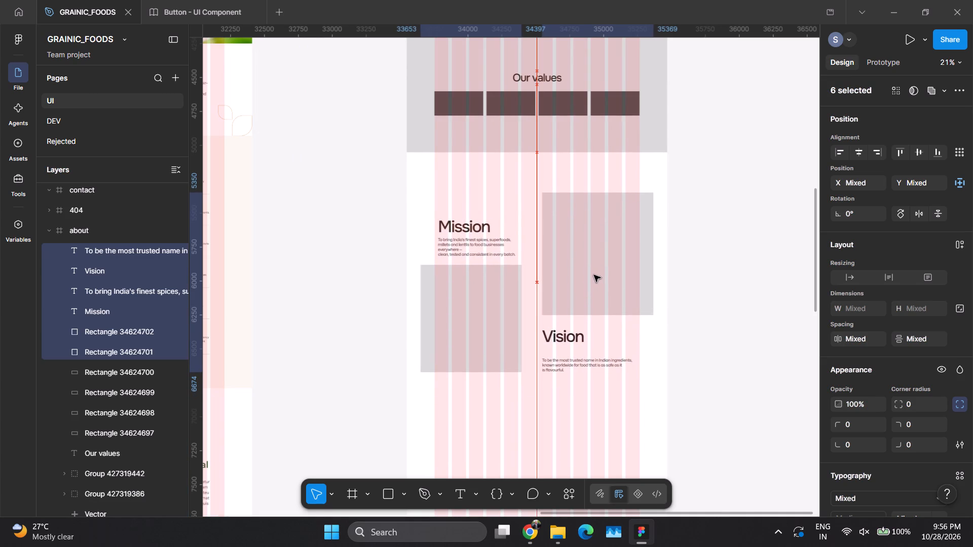
Examine how the Valar about page image lays out its Vision and Mission blocks compared with the about frame's new Mission and Vision blocks.
{"action": "scroll", "coordinate": [595, 278], "scroll_direction": "down", "scroll_amount": 2, "text": "ctrl"}
{"action": "scroll", "coordinate": [595, 278], "scroll_direction": "up", "scroll_amount": 1, "text": "ctrl"}
{"action": "scroll", "coordinate": [596, 278], "scroll_direction": "down", "scroll_amount": 1, "text": "ctrl"}
{"action": "scroll", "coordinate": [596, 278], "scroll_direction": "up", "scroll_amount": 1, "text": "ctrl"}
{"action": "scroll", "coordinate": [596, 278], "scroll_direction": "down", "scroll_amount": 1, "text": "ctrl"}
{"action": "scroll", "coordinate": [596, 278], "scroll_direction": "up", "scroll_amount": 2, "text": "ctrl"}
{"action": "scroll", "coordinate": [596, 278], "scroll_direction": "down", "scroll_amount": 2, "text": "ctrl"}
{"action": "scroll", "coordinate": [596, 278], "scroll_direction": "up", "scroll_amount": 3, "text": "ctrl"}
{"action": "scroll", "coordinate": [596, 278], "scroll_direction": "down", "scroll_amount": 4, "text": "ctrl"}
{"action": "scroll", "coordinate": [595, 278], "scroll_direction": "up", "scroll_amount": 1, "text": "ctrl"}
{"action": "scroll", "coordinate": [595, 278], "scroll_direction": "down", "scroll_amount": 3, "text": "ctrl"}
{"action": "scroll", "coordinate": [595, 278], "scroll_direction": "up", "scroll_amount": 2, "text": "ctrl"}
{"action": "scroll", "coordinate": [594, 278], "scroll_direction": "down", "scroll_amount": 1, "text": "ctrl"}
{"action": "scroll", "coordinate": [515, 279], "scroll_direction": "up", "scroll_amount": 3, "text": "ctrl"}
{"action": "scroll", "coordinate": [509, 279], "scroll_direction": "down", "scroll_amount": 2, "text": "ctrl"}
{"action": "scroll", "coordinate": [501, 277], "scroll_direction": "up", "scroll_amount": 3, "text": "ctrl"}
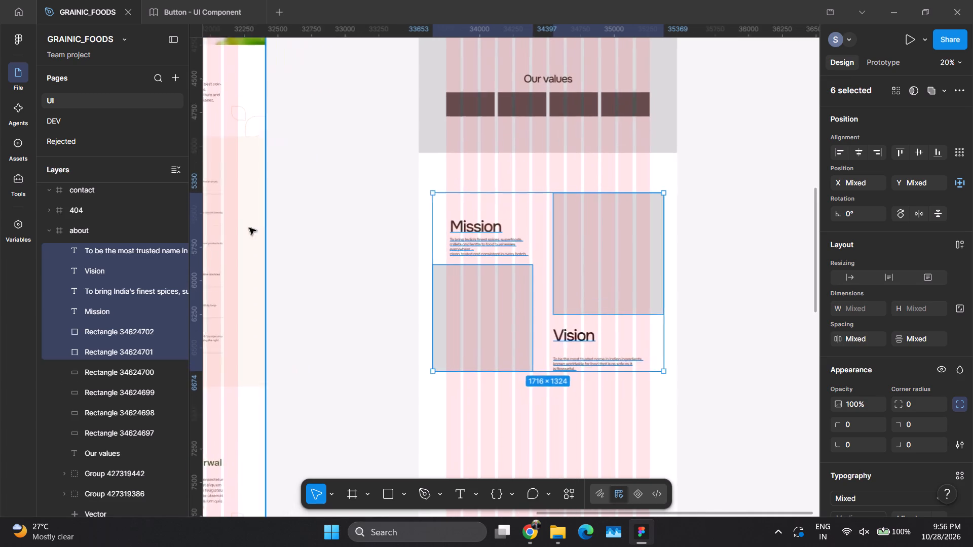
{"action": "left_click", "coordinate": [219, 229], "text": "ctrl"}
{"action": "scroll", "coordinate": [301, 222], "scroll_direction": "down", "scroll_amount": 14, "text": "ctrl"}
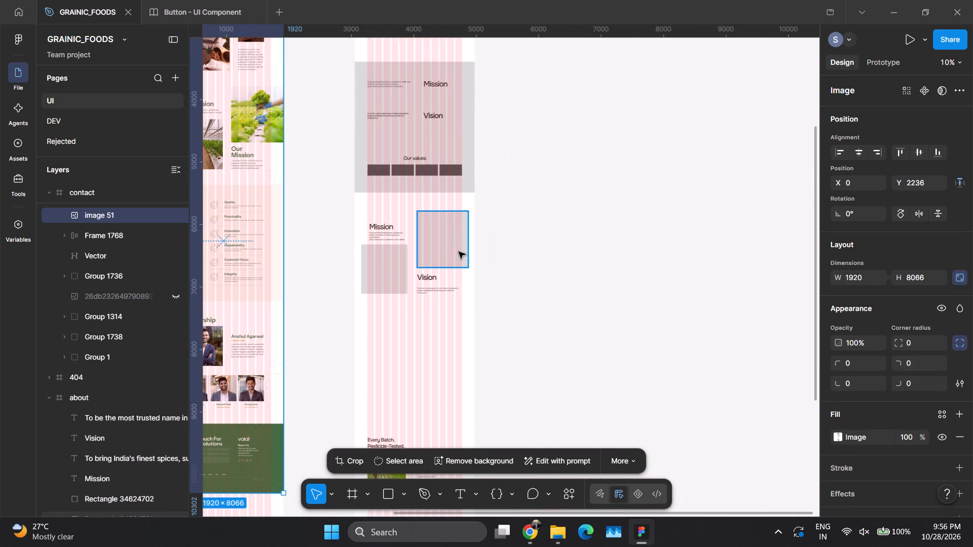
{"action": "scroll", "coordinate": [581, 267], "scroll_direction": "down", "scroll_amount": 2, "text": "ctrl"}
{"action": "scroll", "coordinate": [581, 268], "scroll_direction": "up", "scroll_amount": 1, "text": "ctrl"}
{"action": "scroll", "coordinate": [581, 268], "scroll_direction": "down", "scroll_amount": 6, "text": "ctrl"}
{"action": "scroll", "coordinate": [581, 268], "scroll_direction": "up", "scroll_amount": 2, "text": "ctrl"}
{"action": "scroll", "coordinate": [581, 268], "scroll_direction": "down", "scroll_amount": 1, "text": "ctrl"}
{"action": "scroll", "coordinate": [581, 268], "scroll_direction": "up", "scroll_amount": 2, "text": "ctrl"}
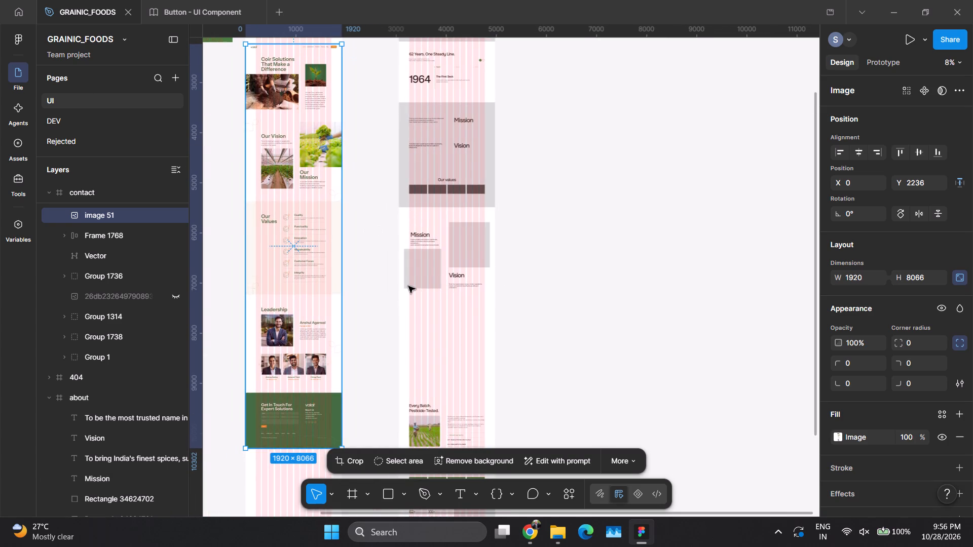
Move the grey rectangle above Vision to X 972, Y 5732 and widen it to 948, reaching the about frame's outer edge.
{"action": "scroll", "coordinate": [449, 265], "scroll_direction": "up", "scroll_amount": 7, "text": "ctrl"}
{"action": "scroll", "coordinate": [447, 265], "scroll_direction": "down", "scroll_amount": 2, "text": "ctrl"}
{"action": "scroll", "coordinate": [447, 265], "scroll_direction": "up", "scroll_amount": 3, "text": "ctrl"}
{"action": "scroll", "coordinate": [455, 265], "scroll_direction": "down", "scroll_amount": 1, "text": "ctrl"}
{"action": "scroll", "coordinate": [456, 265], "scroll_direction": "up", "scroll_amount": 5, "text": "ctrl"}
{"action": "scroll", "coordinate": [459, 262], "scroll_direction": "down", "scroll_amount": 1, "text": "ctrl"}
{"action": "scroll", "coordinate": [459, 262], "scroll_direction": "up", "scroll_amount": 3, "text": "ctrl"}
{"action": "scroll", "coordinate": [459, 262], "scroll_direction": "down", "scroll_amount": 3, "text": "ctrl"}
{"action": "scroll", "coordinate": [459, 262], "scroll_direction": "up", "scroll_amount": 1, "text": "ctrl"}
{"action": "scroll", "coordinate": [459, 262], "scroll_direction": "down", "scroll_amount": 1, "text": "ctrl"}
{"action": "scroll", "coordinate": [458, 258], "scroll_direction": "up", "scroll_amount": 1, "text": "ctrl"}
{"action": "scroll", "coordinate": [458, 258], "scroll_direction": "down", "scroll_amount": 1, "text": "ctrl"}
{"action": "scroll", "coordinate": [458, 258], "scroll_direction": "up", "scroll_amount": 8, "text": "ctrl"}
{"action": "scroll", "coordinate": [458, 256], "scroll_direction": "down", "scroll_amount": 1, "text": "ctrl"}
{"action": "scroll", "coordinate": [458, 256], "scroll_direction": "up", "scroll_amount": 3, "text": "ctrl"}
{"action": "scroll", "coordinate": [458, 254], "scroll_direction": "down", "scroll_amount": 1, "text": "ctrl"}
{"action": "left_click_drag", "start_coordinate": [474, 236], "coordinate": [471, 229]}
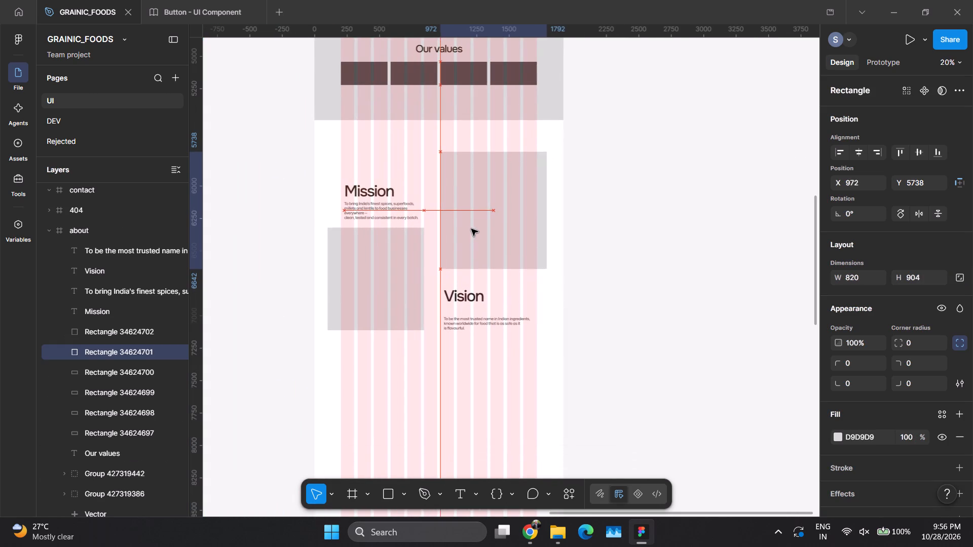
{"action": "left_click_drag", "start_coordinate": [471, 229], "coordinate": [472, 228]}
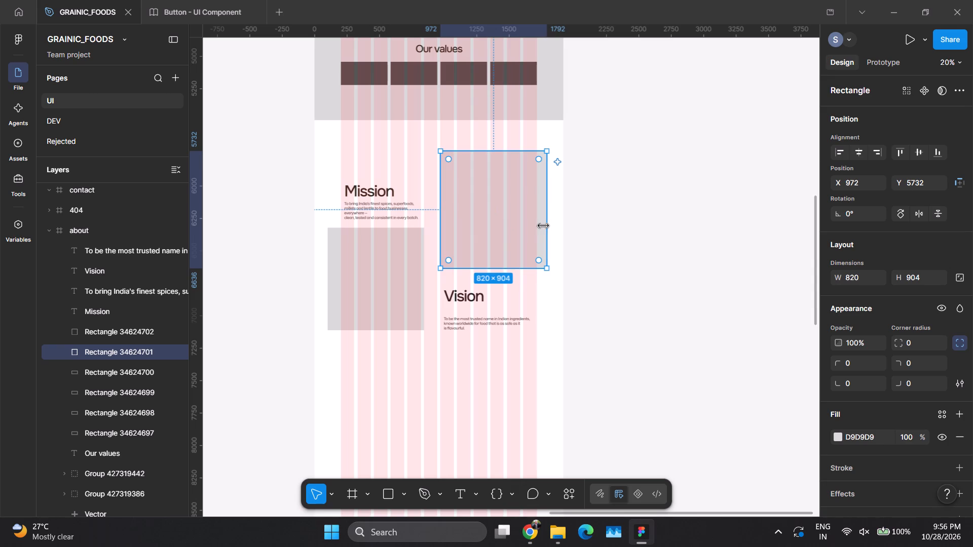
{"action": "left_click_drag", "start_coordinate": [544, 226], "coordinate": [564, 227]}
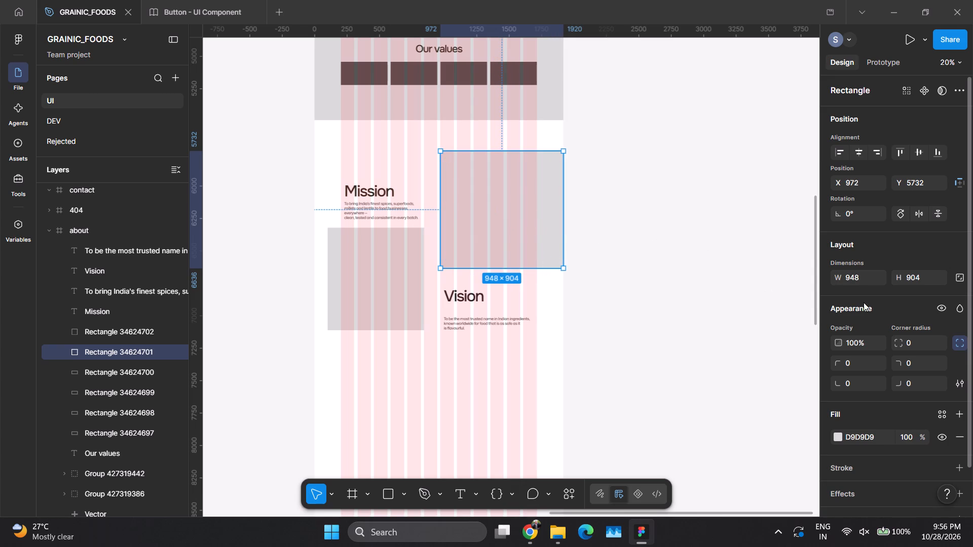
Set the height of the grey rectangle above Vision to 948, copied from its width.
{"action": "left_click", "coordinate": [872, 278]}
{"action": "key", "text": "ctrl+c"}
{"action": "left_click", "coordinate": [916, 278]}
{"action": "key", "text": "ctrl+v"}
{"action": "key", "text": "Return"}
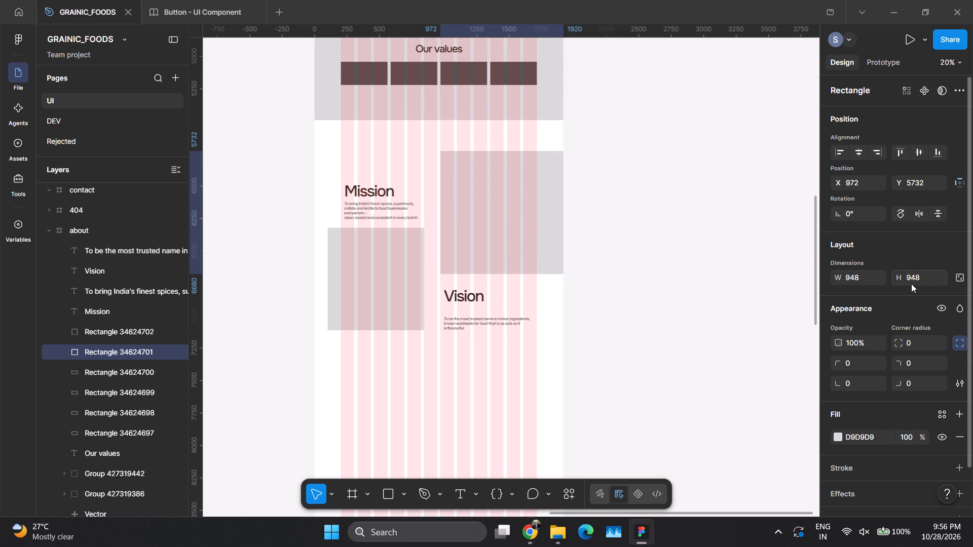
Move the grey rectangle below the Mission paragraph down to Y 6395 and narrow it to 616 wide, starting at the first grid column, X 204.
{"action": "left_click", "coordinate": [366, 262]}
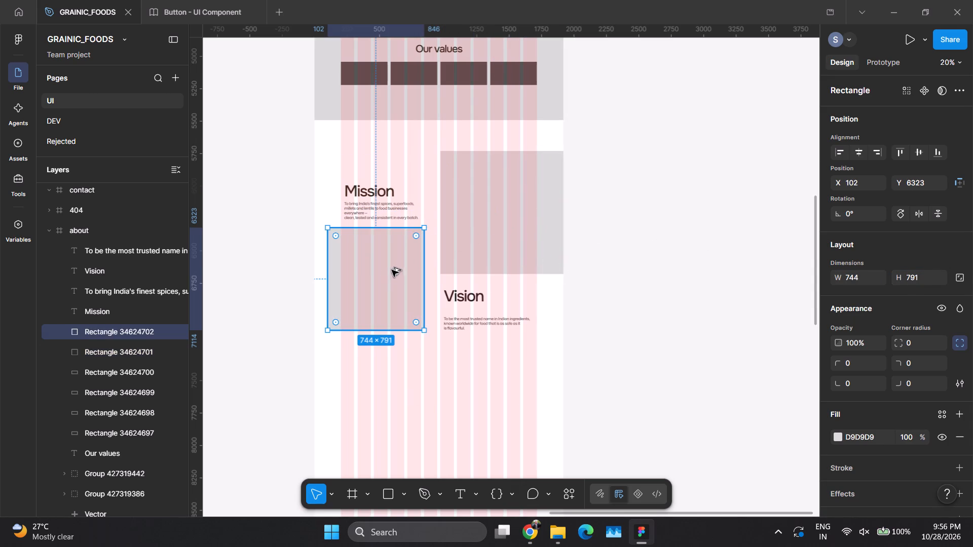
{"action": "left_click_drag", "start_coordinate": [389, 268], "coordinate": [389, 278]}
{"action": "left_click", "coordinate": [361, 215]}
{"action": "scroll", "coordinate": [356, 215], "scroll_direction": "up", "scroll_amount": 5, "text": "ctrl"}
{"action": "scroll", "coordinate": [356, 215], "scroll_direction": "down", "scroll_amount": 2, "text": "ctrl"}
{"action": "scroll", "coordinate": [356, 215], "scroll_direction": "up", "scroll_amount": 2, "text": "ctrl"}
{"action": "scroll", "coordinate": [356, 215], "scroll_direction": "down", "scroll_amount": 3, "text": "ctrl"}
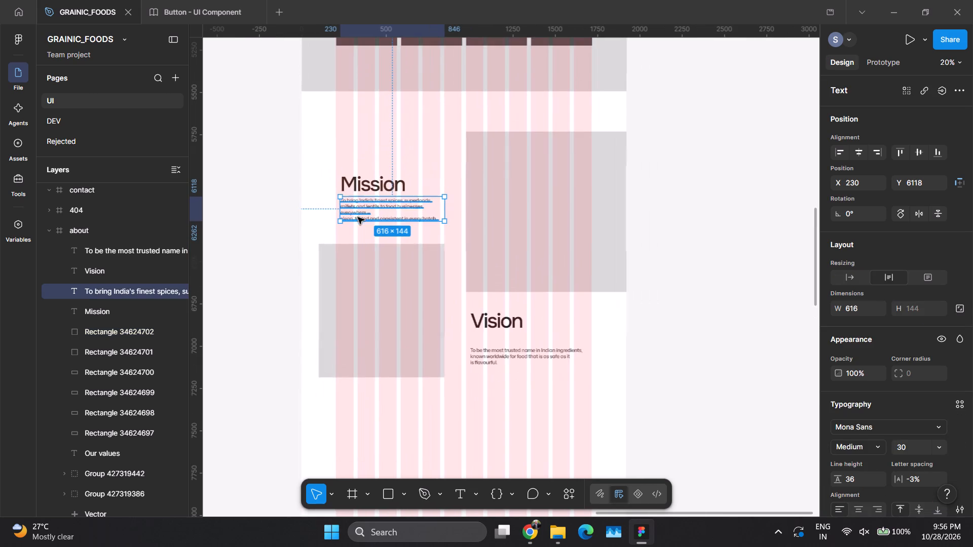
{"action": "left_click", "coordinate": [405, 309]}
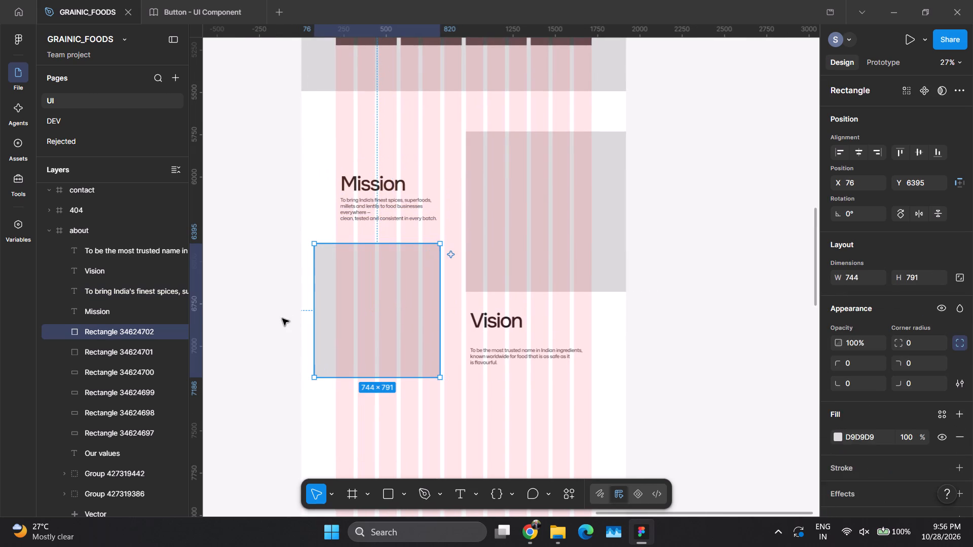
{"action": "left_click_drag", "start_coordinate": [311, 317], "coordinate": [336, 318]}
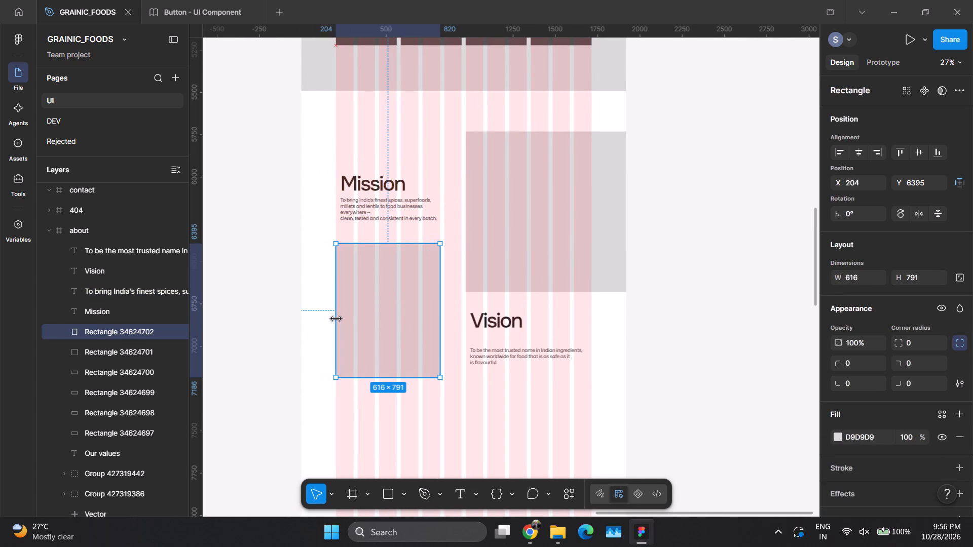
{"action": "left_click_drag", "start_coordinate": [336, 318], "coordinate": [335, 317]}
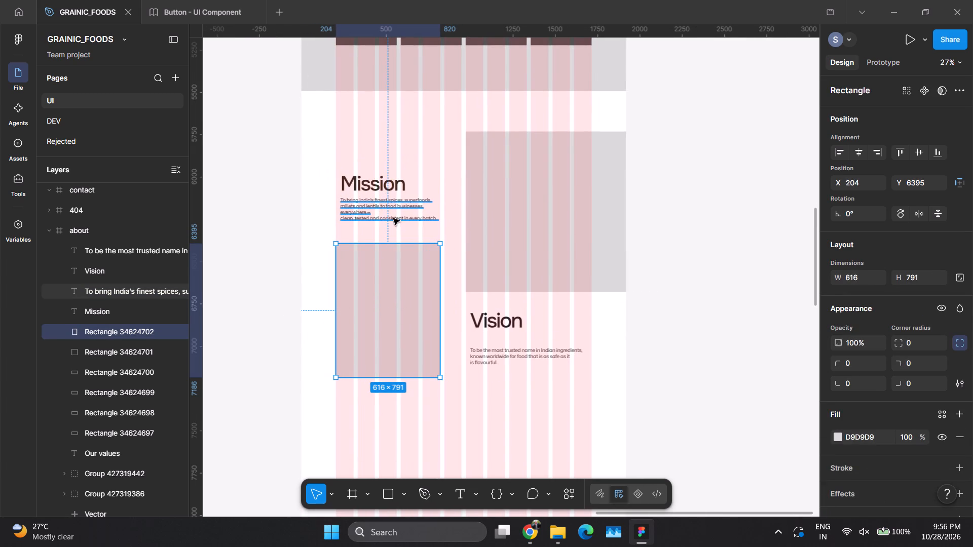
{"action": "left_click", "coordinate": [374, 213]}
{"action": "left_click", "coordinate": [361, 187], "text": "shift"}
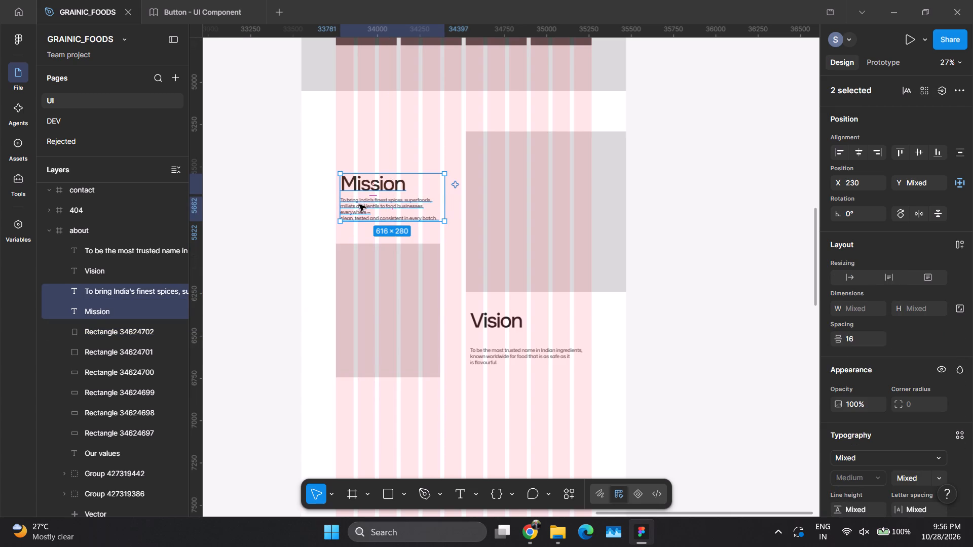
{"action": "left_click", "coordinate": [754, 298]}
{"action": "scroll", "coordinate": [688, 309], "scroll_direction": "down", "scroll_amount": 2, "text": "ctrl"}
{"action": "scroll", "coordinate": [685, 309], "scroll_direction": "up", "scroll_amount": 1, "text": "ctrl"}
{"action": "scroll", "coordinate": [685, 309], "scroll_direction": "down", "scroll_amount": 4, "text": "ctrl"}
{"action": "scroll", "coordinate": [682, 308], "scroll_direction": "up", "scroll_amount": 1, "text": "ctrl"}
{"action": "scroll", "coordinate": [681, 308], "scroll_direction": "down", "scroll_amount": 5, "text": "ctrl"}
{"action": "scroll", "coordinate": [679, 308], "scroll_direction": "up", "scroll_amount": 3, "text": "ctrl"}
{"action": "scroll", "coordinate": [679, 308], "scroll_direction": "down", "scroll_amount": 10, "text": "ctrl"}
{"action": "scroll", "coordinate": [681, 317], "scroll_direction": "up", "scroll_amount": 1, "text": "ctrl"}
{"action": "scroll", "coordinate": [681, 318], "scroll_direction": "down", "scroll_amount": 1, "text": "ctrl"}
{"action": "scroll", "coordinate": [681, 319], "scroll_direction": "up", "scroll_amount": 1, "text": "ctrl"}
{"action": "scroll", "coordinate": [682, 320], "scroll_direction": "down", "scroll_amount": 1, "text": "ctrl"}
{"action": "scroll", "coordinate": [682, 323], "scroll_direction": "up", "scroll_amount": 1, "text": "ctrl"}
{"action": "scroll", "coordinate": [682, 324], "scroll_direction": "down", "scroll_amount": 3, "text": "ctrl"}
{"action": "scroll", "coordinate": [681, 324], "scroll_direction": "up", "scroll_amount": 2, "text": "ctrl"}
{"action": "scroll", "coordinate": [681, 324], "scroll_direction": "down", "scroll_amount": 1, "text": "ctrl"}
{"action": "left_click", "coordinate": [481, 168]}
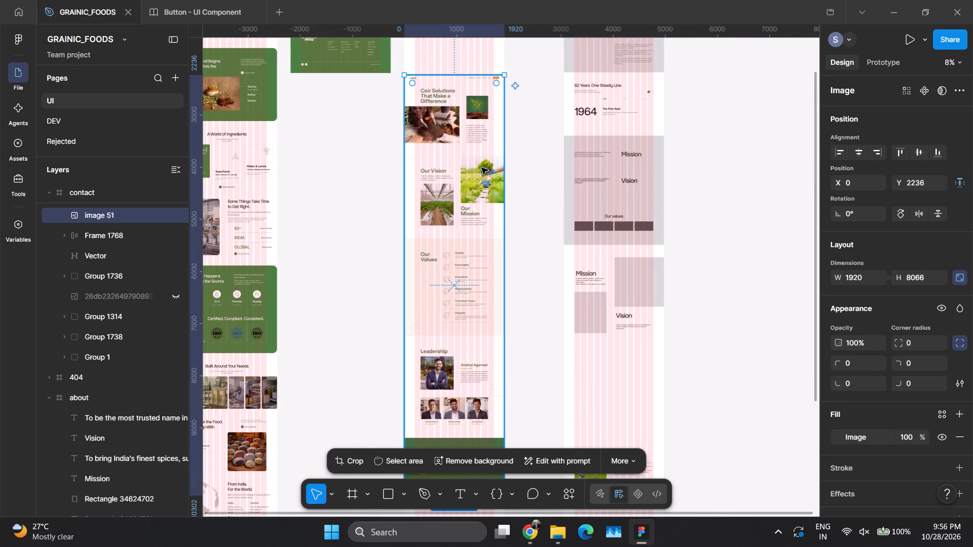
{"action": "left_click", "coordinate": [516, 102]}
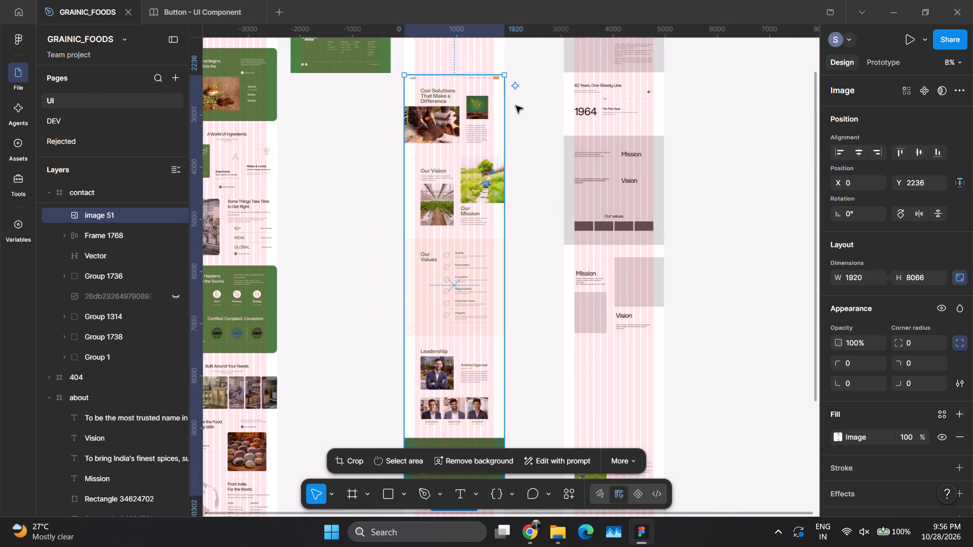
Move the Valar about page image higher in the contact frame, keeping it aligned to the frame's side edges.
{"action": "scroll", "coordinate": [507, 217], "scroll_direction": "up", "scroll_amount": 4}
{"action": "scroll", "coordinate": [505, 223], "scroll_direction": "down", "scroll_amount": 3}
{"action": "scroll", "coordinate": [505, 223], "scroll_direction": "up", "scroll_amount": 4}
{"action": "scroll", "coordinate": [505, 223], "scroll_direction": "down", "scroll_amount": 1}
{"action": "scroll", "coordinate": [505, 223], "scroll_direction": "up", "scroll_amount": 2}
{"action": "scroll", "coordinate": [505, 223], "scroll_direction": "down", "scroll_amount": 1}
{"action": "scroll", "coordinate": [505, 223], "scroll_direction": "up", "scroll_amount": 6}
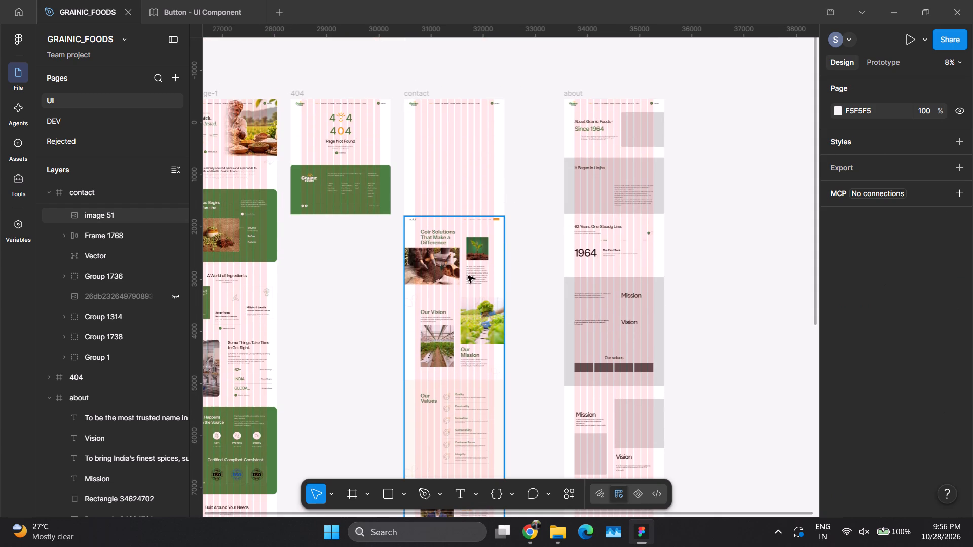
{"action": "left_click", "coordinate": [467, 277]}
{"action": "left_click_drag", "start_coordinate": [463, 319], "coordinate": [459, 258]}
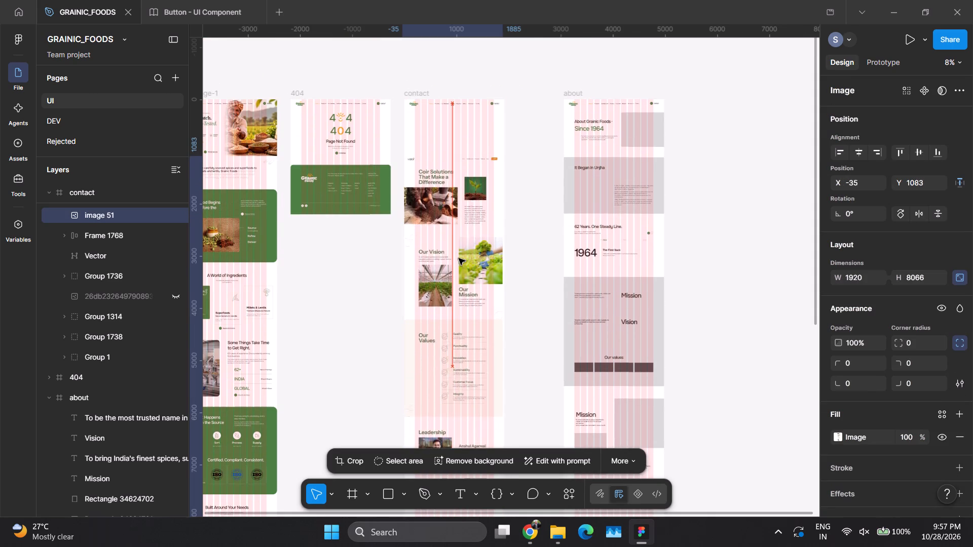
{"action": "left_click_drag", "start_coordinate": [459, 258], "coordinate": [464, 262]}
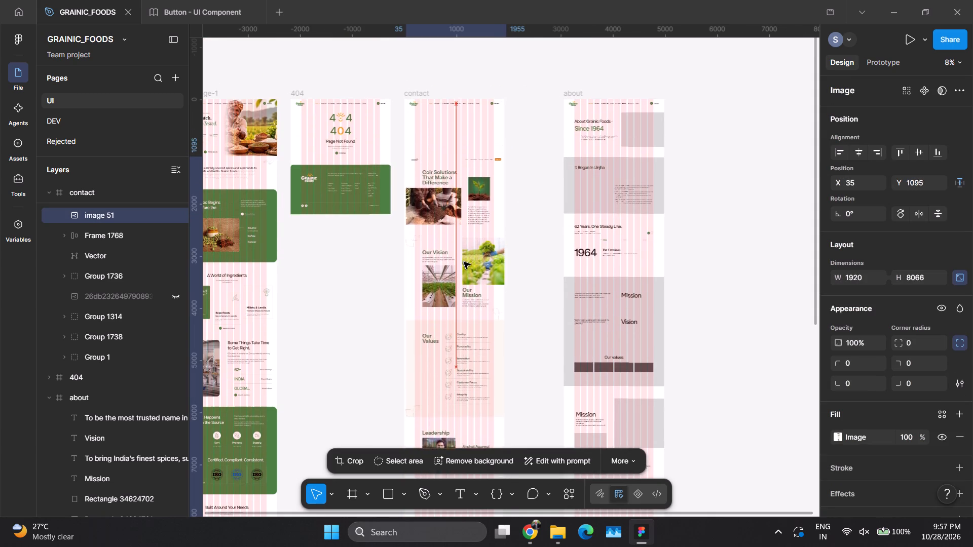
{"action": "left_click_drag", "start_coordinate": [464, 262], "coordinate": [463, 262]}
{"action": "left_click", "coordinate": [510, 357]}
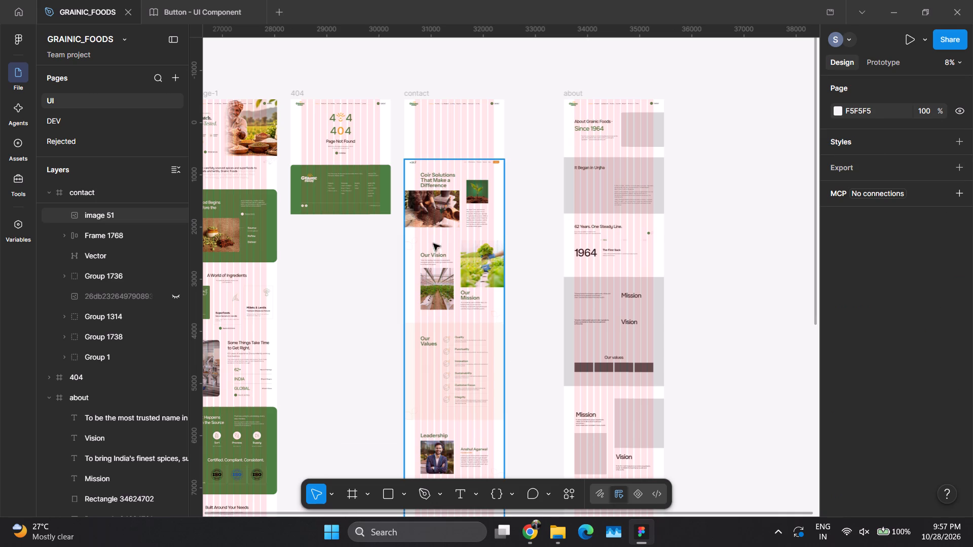
Delete the Valar about page image from the contact frame.
{"action": "scroll", "coordinate": [461, 338], "scroll_direction": "down", "scroll_amount": 5}
{"action": "scroll", "coordinate": [455, 331], "scroll_direction": "up", "scroll_amount": 3}
{"action": "scroll", "coordinate": [455, 330], "scroll_direction": "down", "scroll_amount": 1}
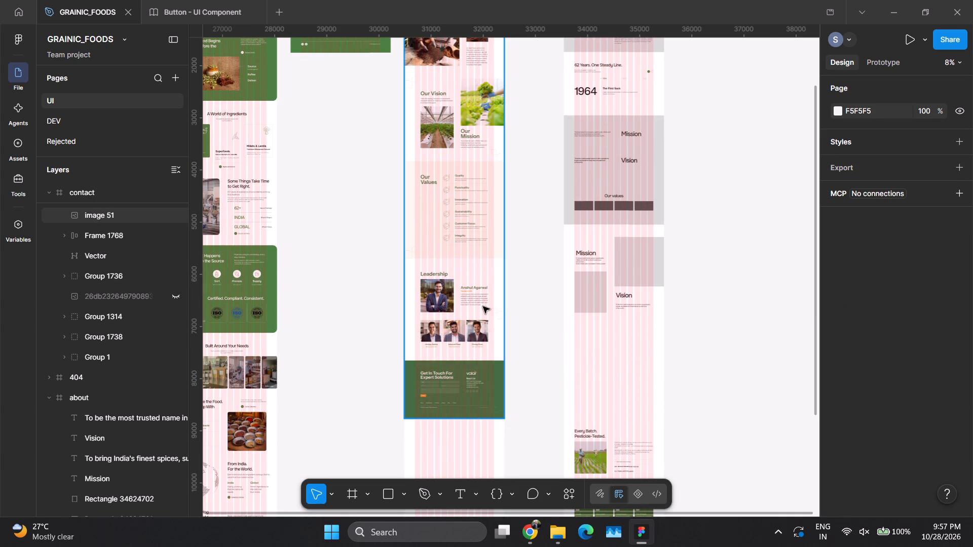
{"action": "left_click", "coordinate": [483, 306]}
{"action": "left_click_drag", "start_coordinate": [443, 321], "coordinate": [723, 372]}
{"action": "key", "text": "Delete"}
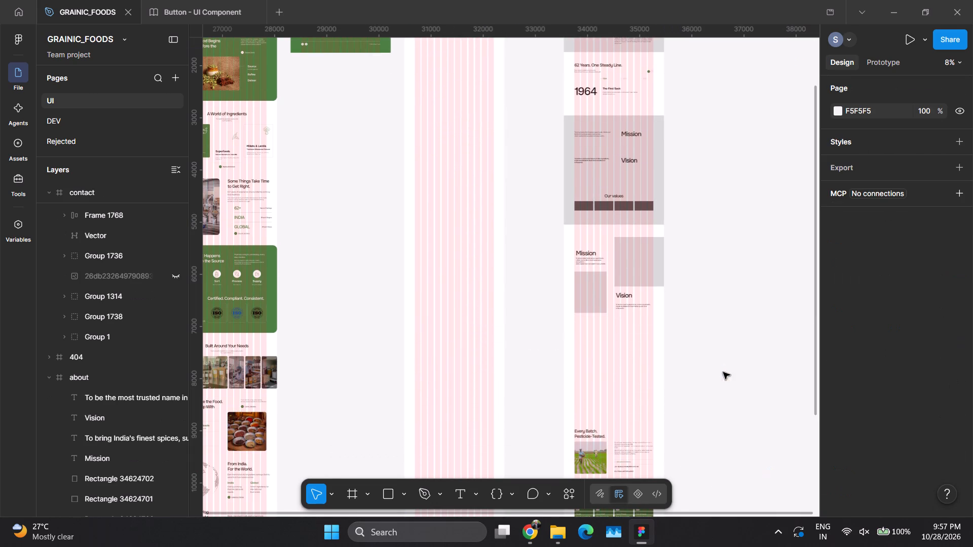
Shift the lower Vision paragraph to X 1100 and narrow its text box to 616, ending on the last grid column.
{"action": "scroll", "coordinate": [644, 346], "scroll_direction": "up", "scroll_amount": 9, "text": "ctrl"}
{"action": "scroll", "coordinate": [644, 346], "scroll_direction": "down", "scroll_amount": 2, "text": "ctrl"}
{"action": "scroll", "coordinate": [637, 320], "scroll_direction": "up", "scroll_amount": 15, "text": "ctrl"}
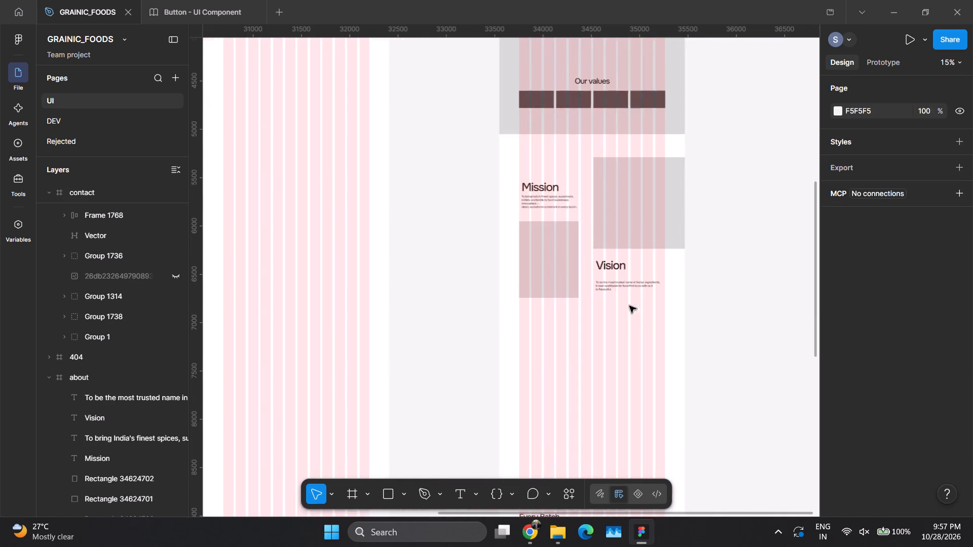
{"action": "scroll", "coordinate": [614, 218], "scroll_direction": "up", "scroll_amount": 6, "text": "ctrl"}
{"action": "left_click", "coordinate": [580, 167]}
{"action": "scroll", "coordinate": [463, 320], "scroll_direction": "down", "scroll_amount": 1, "text": "ctrl"}
{"action": "scroll", "coordinate": [463, 321], "scroll_direction": "up", "scroll_amount": 1, "text": "ctrl"}
{"action": "scroll", "coordinate": [463, 322], "scroll_direction": "down", "scroll_amount": 5, "text": "ctrl"}
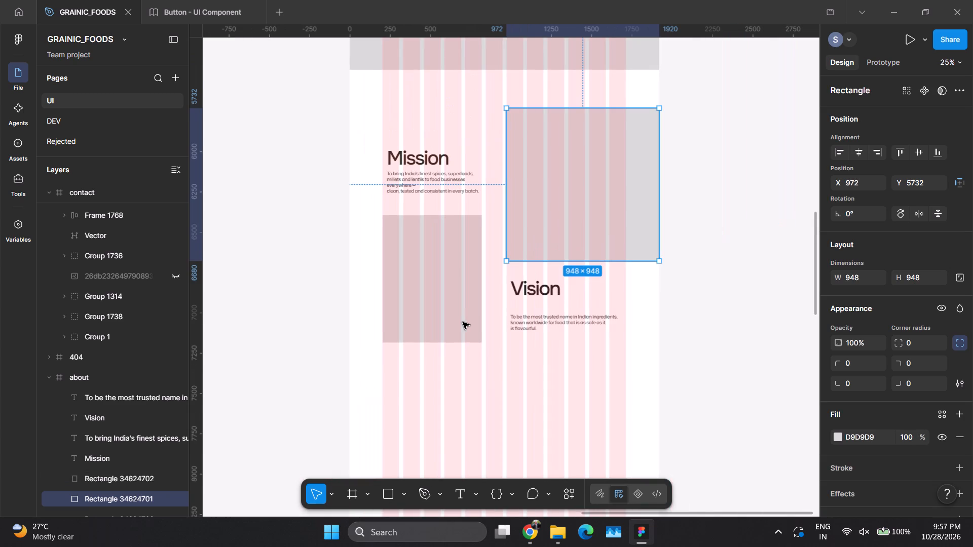
{"action": "left_click", "coordinate": [527, 320]}
{"action": "left_click_drag", "start_coordinate": [520, 322], "coordinate": [539, 324]}
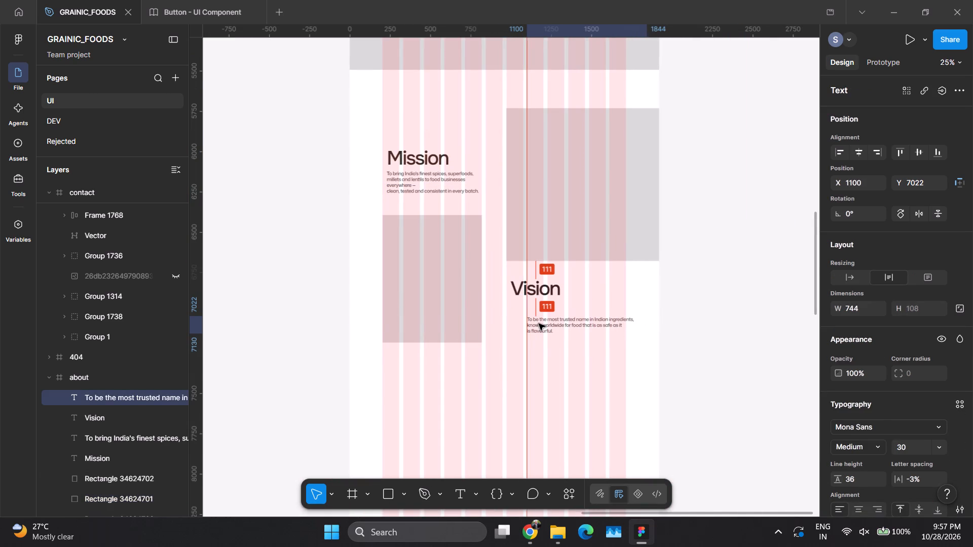
{"action": "left_click_drag", "start_coordinate": [647, 326], "coordinate": [625, 325]}
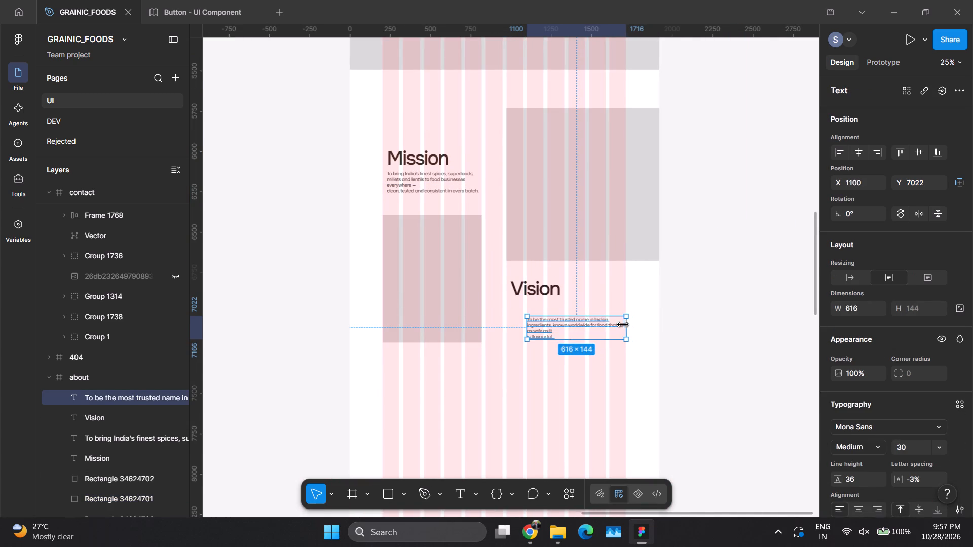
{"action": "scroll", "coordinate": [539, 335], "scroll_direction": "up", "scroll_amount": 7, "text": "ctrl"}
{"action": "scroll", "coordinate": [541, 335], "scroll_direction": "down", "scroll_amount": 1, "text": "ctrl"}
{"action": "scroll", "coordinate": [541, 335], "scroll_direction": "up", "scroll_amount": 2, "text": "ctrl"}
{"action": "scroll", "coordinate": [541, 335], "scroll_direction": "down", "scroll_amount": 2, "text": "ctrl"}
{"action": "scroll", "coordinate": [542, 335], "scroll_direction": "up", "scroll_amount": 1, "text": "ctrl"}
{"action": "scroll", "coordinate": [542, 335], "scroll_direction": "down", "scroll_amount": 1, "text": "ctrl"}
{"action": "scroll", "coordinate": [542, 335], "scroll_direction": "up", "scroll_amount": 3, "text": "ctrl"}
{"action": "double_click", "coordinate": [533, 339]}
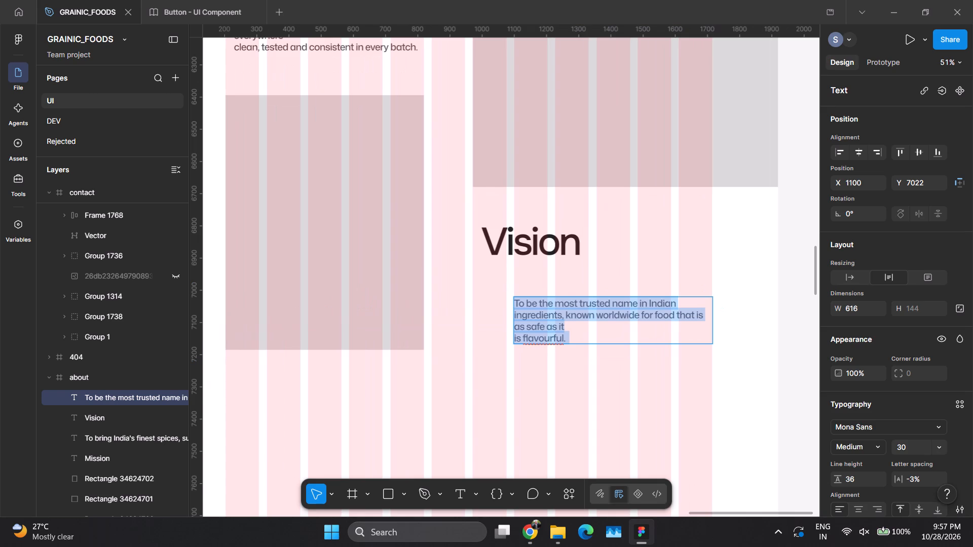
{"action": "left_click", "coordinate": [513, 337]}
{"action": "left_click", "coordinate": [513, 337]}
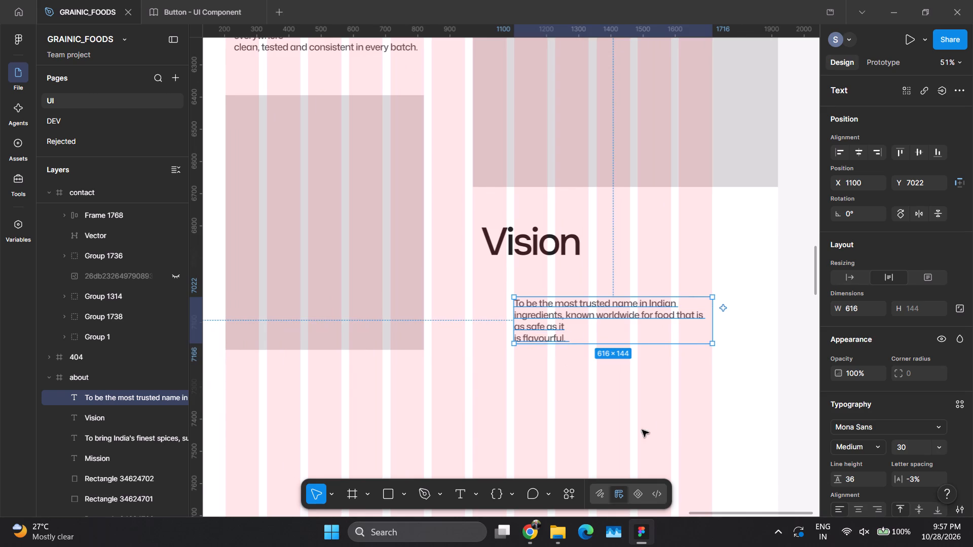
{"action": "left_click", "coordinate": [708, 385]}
Switch to Chrome and open the About page of the Valar website at its Our Mission image.
{"action": "left_click", "coordinate": [529, 525]}
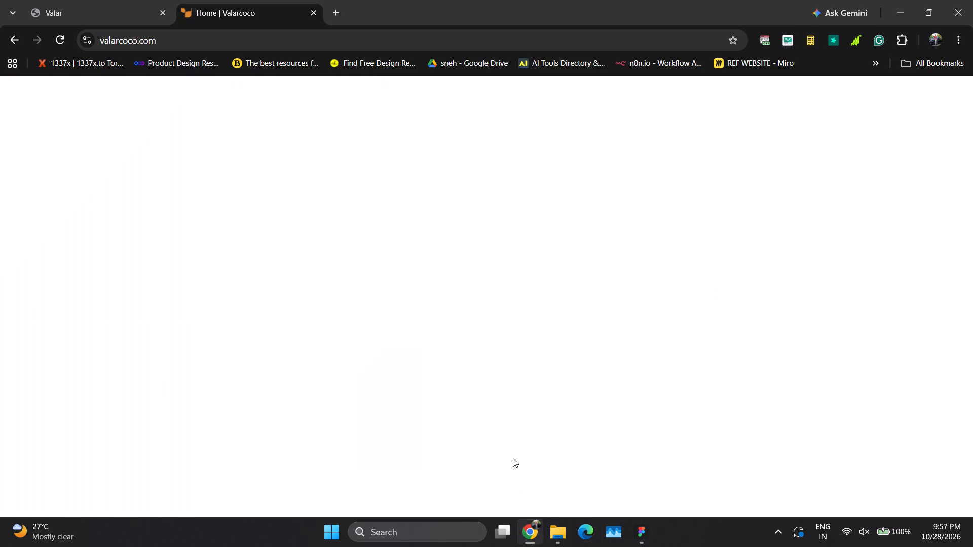
{"action": "scroll", "coordinate": [421, 276], "scroll_direction": "down", "scroll_amount": 6}
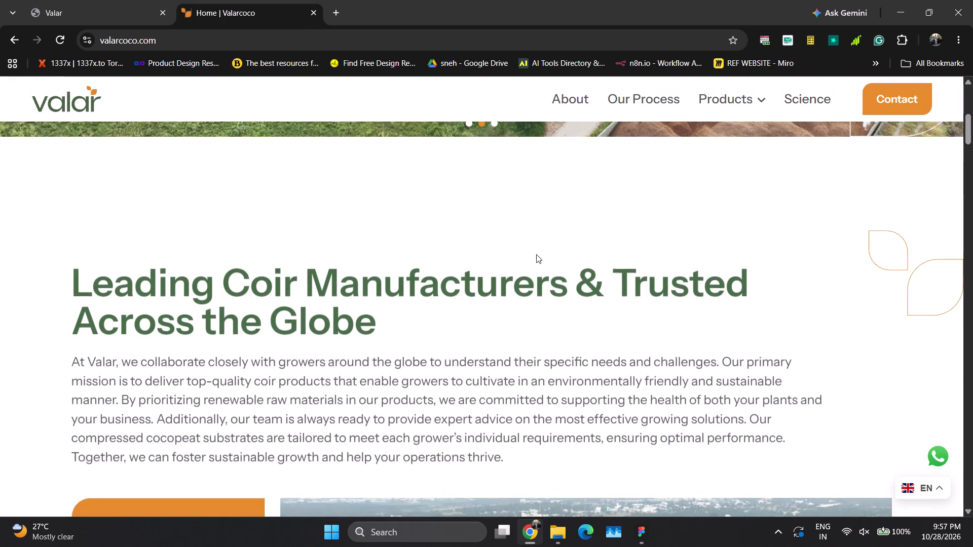
{"action": "left_click", "coordinate": [554, 100]}
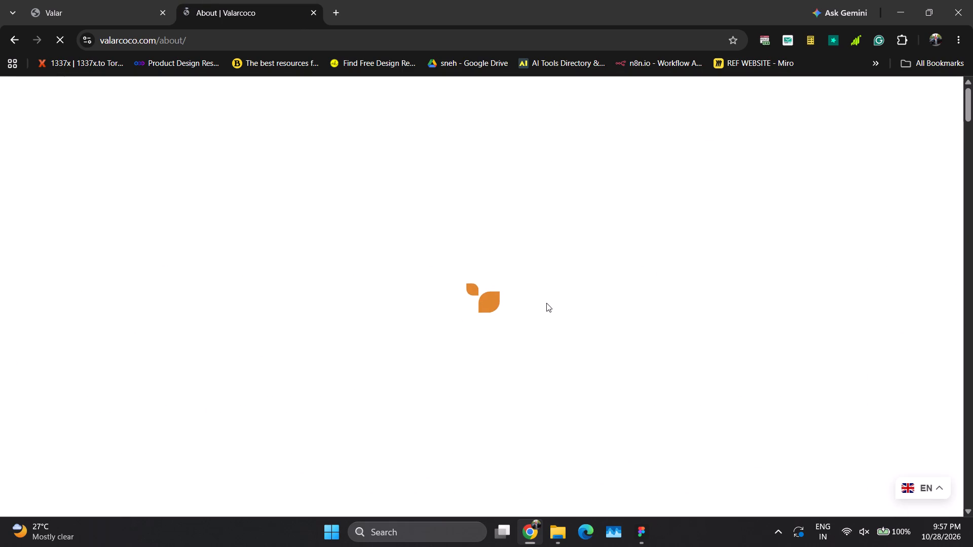
{"action": "scroll", "coordinate": [553, 356], "scroll_direction": "down", "scroll_amount": 2}
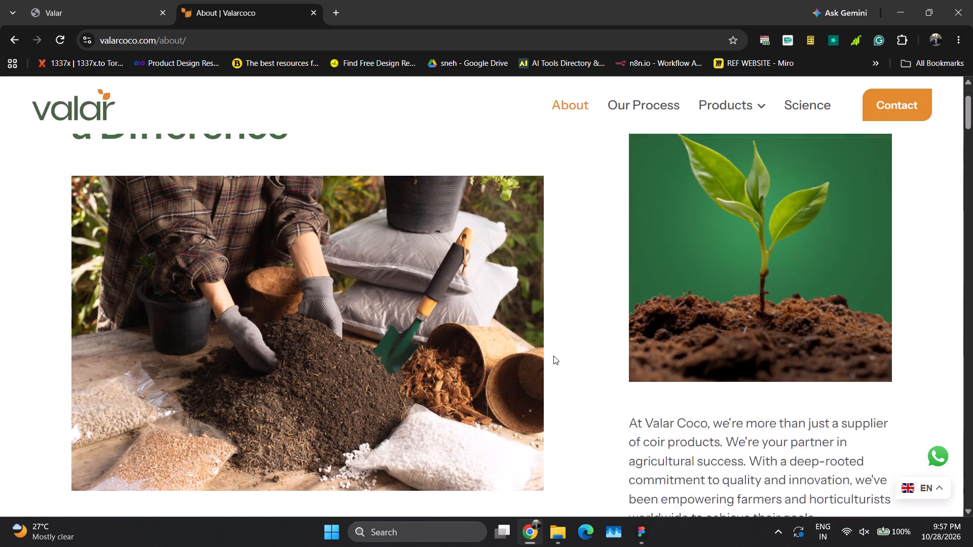
{"action": "scroll", "coordinate": [553, 356], "scroll_direction": "down", "scroll_amount": 6}
{"action": "scroll", "coordinate": [553, 356], "scroll_direction": "up", "scroll_amount": 2}
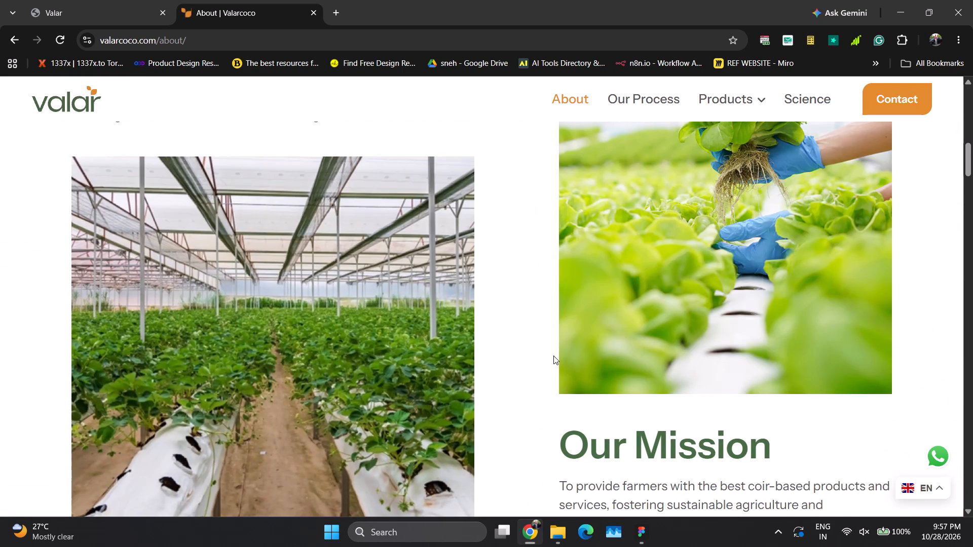
Bring the Valar Our Mission image from Chrome into the Figma about frame, below the Vision paragraph at X 972, Y 7277.
{"action": "left_click_drag", "start_coordinate": [606, 321], "coordinate": [500, 355]}
{"action": "key", "text": "alt+Tab"}
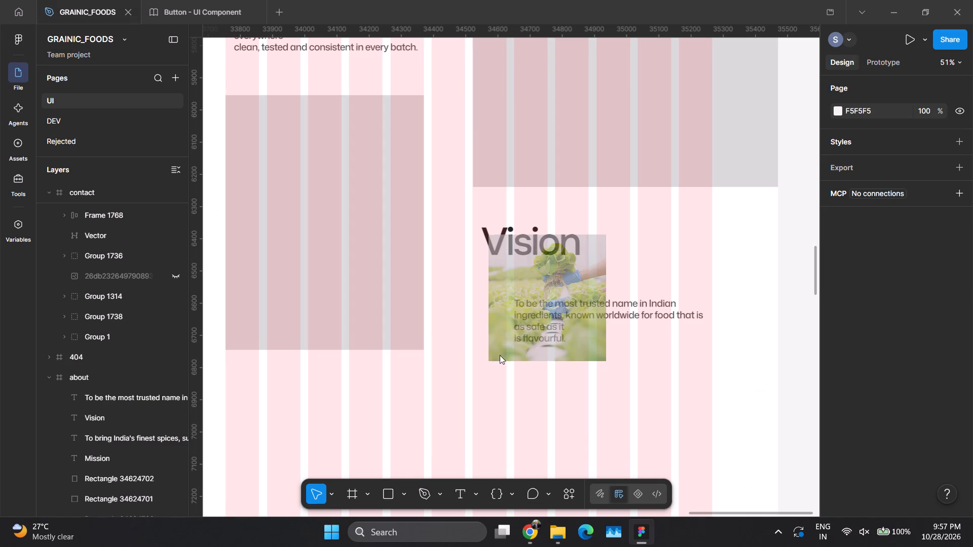
{"action": "left_click_drag", "start_coordinate": [500, 355], "coordinate": [492, 412]}
{"action": "scroll", "coordinate": [506, 302], "scroll_direction": "down", "scroll_amount": 8, "text": "ctrl"}
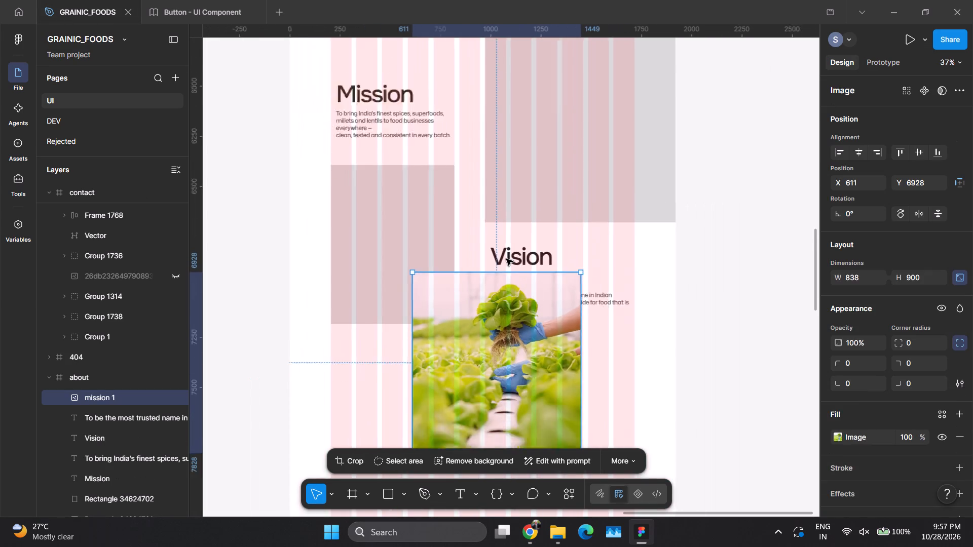
{"action": "scroll", "coordinate": [506, 260], "scroll_direction": "down", "scroll_amount": 3, "text": "ctrl"}
{"action": "scroll", "coordinate": [506, 260], "scroll_direction": "up", "scroll_amount": 2, "text": "ctrl"}
{"action": "scroll", "coordinate": [506, 260], "scroll_direction": "down", "scroll_amount": 2, "text": "ctrl"}
{"action": "scroll", "coordinate": [506, 260], "scroll_direction": "up", "scroll_amount": 1, "text": "ctrl"}
{"action": "left_click_drag", "start_coordinate": [500, 362], "coordinate": [553, 417]}
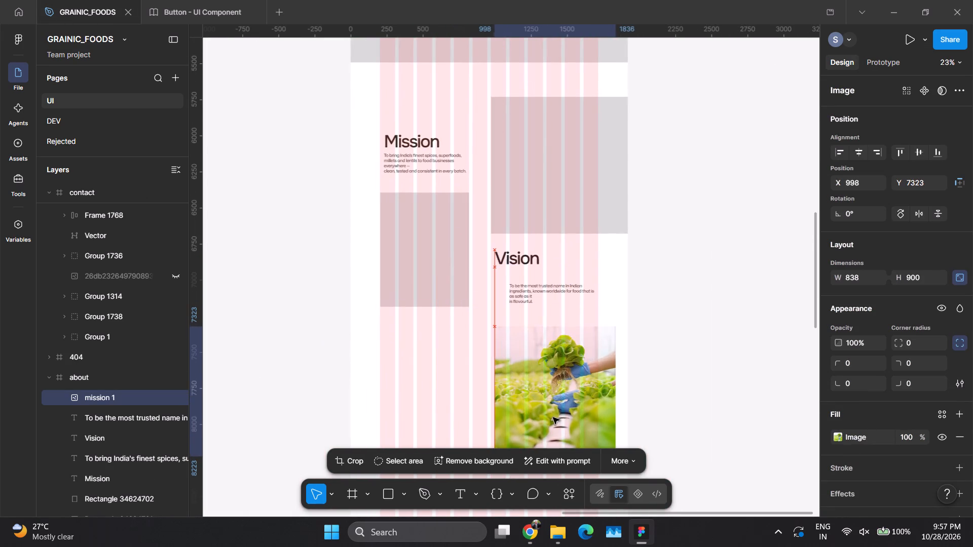
{"action": "left_click_drag", "start_coordinate": [553, 417], "coordinate": [552, 412]}
Scale the lettuce image proportionally to 744 × 798 so it spans the last six grid columns, from X 972 to 1716.
{"action": "key", "text": "alt+Tab"}
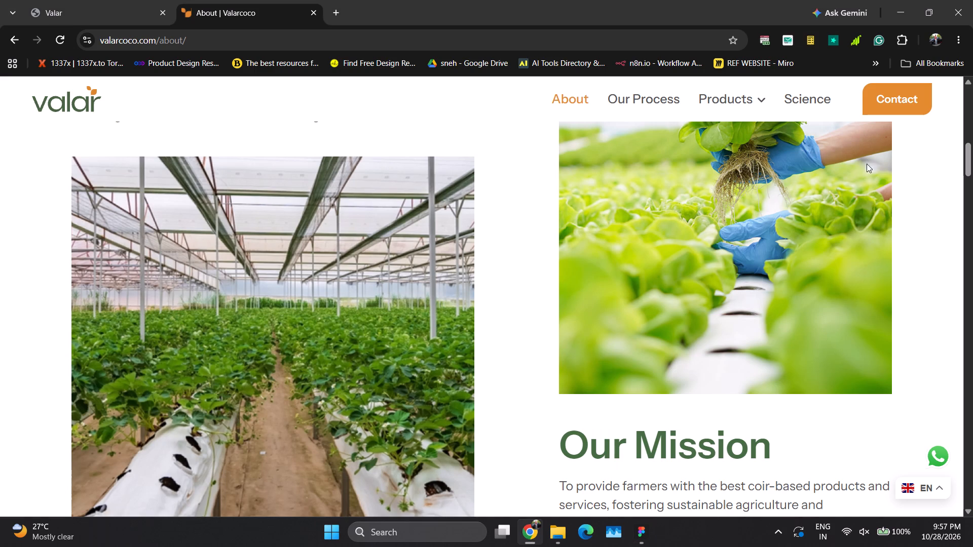
{"action": "key", "text": "alt+Tab"}
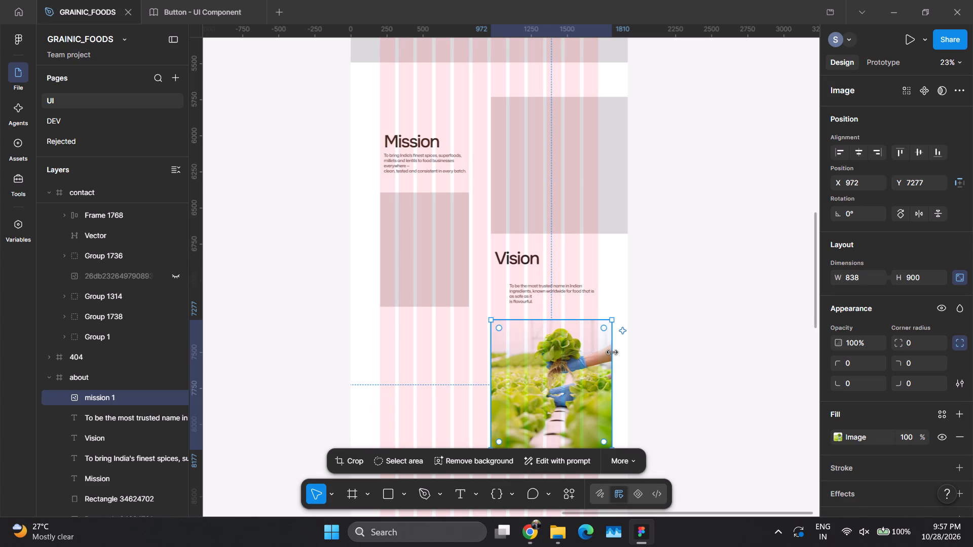
{"action": "left_click_drag", "start_coordinate": [562, 357], "coordinate": [547, 352]}
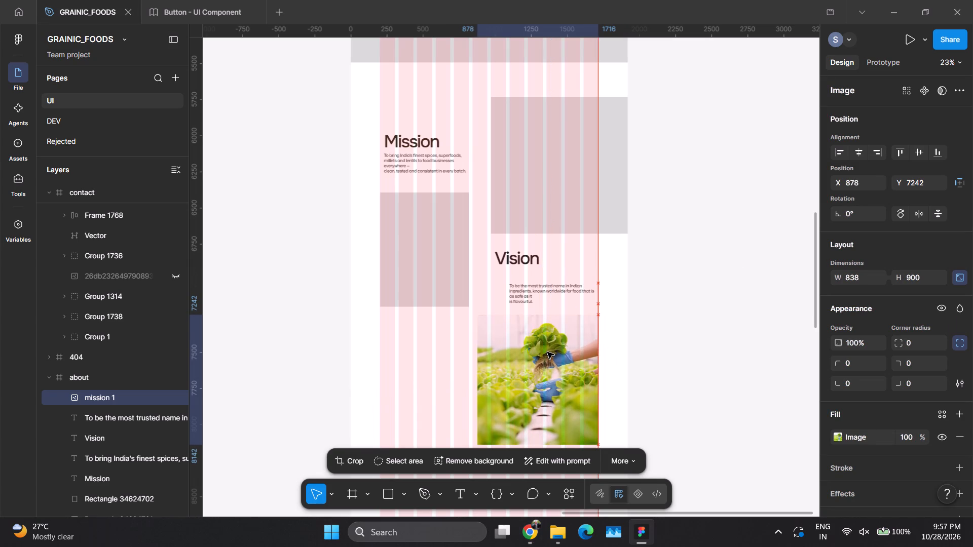
{"action": "left_click_drag", "start_coordinate": [547, 352], "coordinate": [545, 351]}
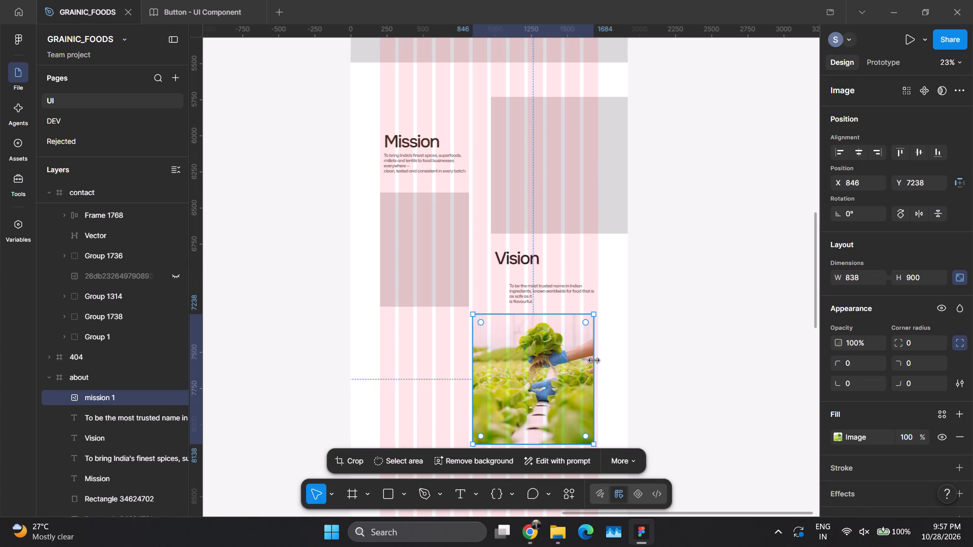
{"action": "left_click", "coordinate": [594, 361], "text": "shift"}
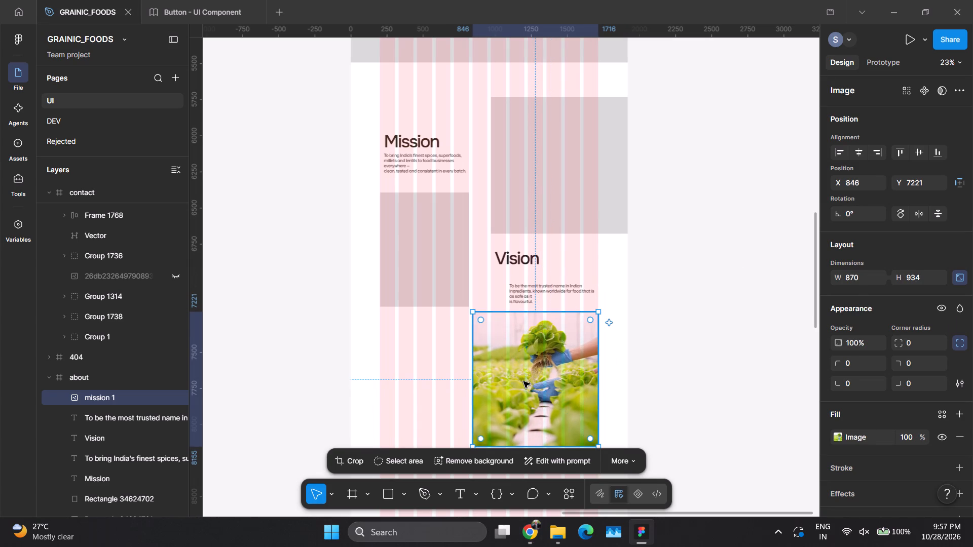
{"action": "key", "text": "alt+Tab"}
{"action": "key", "text": "alt+Tab"}
{"action": "left_click_drag", "start_coordinate": [472, 382], "coordinate": [493, 381], "text": "shift"}
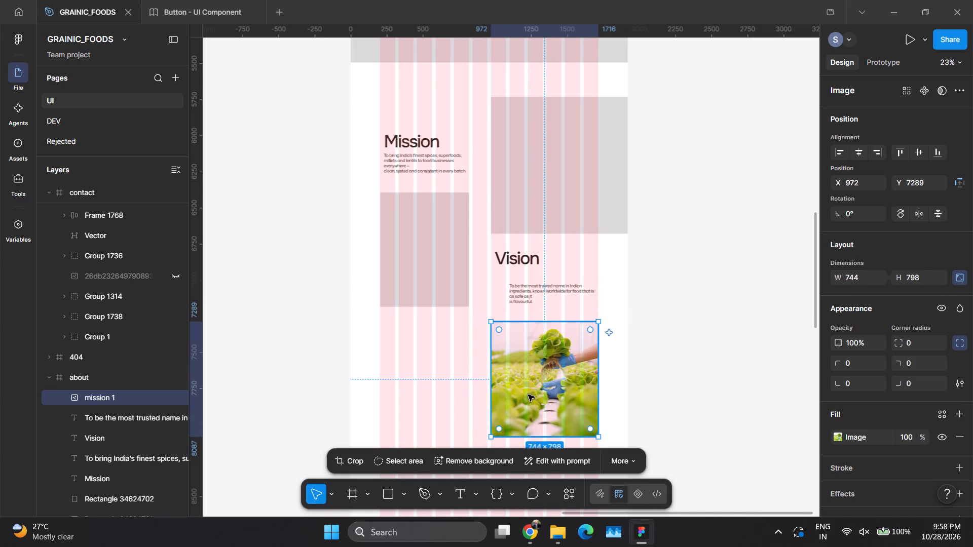
Move the lettuce image up over the large grey placeholder beside Mission, matching the placeholder's top and left edges.
{"action": "left_click_drag", "start_coordinate": [540, 394], "coordinate": [554, 170]}
Switch to Chrome and review the rest of Valar's About page, from Our Values through the directors and certifications to the contact form.
{"action": "key", "text": "alt+Tab"}
{"action": "scroll", "coordinate": [721, 340], "scroll_direction": "down", "scroll_amount": 6}
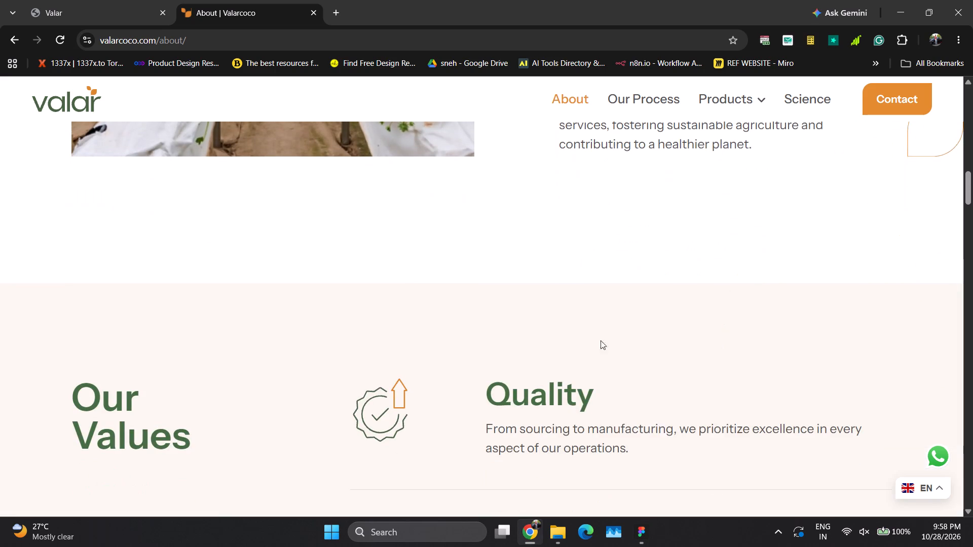
{"action": "scroll", "coordinate": [544, 351], "scroll_direction": "down", "scroll_amount": 7}
{"action": "scroll", "coordinate": [544, 351], "scroll_direction": "up", "scroll_amount": 1}
{"action": "scroll", "coordinate": [544, 351], "scroll_direction": "down", "scroll_amount": 2}
{"action": "scroll", "coordinate": [545, 347], "scroll_direction": "up", "scroll_amount": 2}
{"action": "scroll", "coordinate": [545, 347], "scroll_direction": "down", "scroll_amount": 1}
{"action": "scroll", "coordinate": [545, 347], "scroll_direction": "up", "scroll_amount": 4}
{"action": "scroll", "coordinate": [547, 344], "scroll_direction": "down", "scroll_amount": 7}
{"action": "scroll", "coordinate": [547, 344], "scroll_direction": "up", "scroll_amount": 2}
{"action": "scroll", "coordinate": [547, 344], "scroll_direction": "down", "scroll_amount": 1}
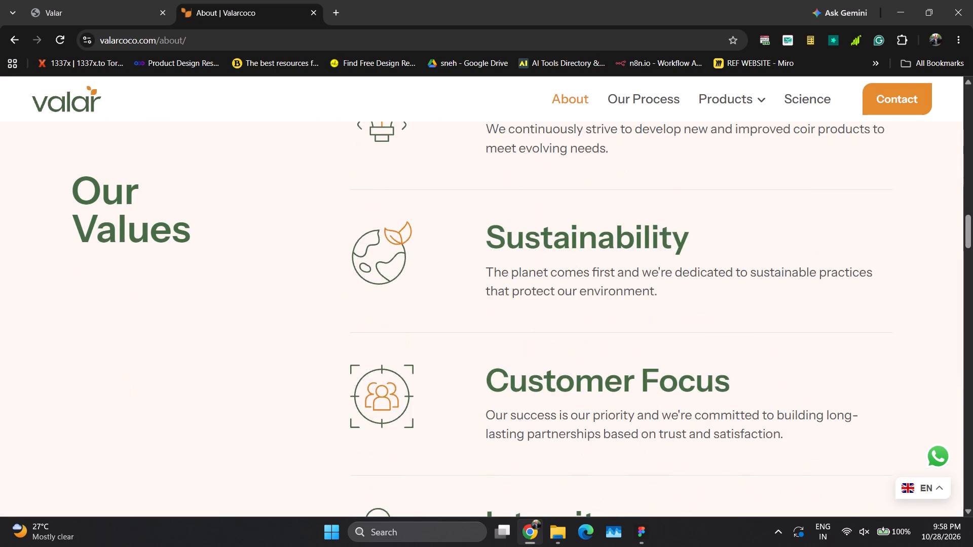
{"action": "scroll", "coordinate": [547, 344], "scroll_direction": "up", "scroll_amount": 6}
{"action": "scroll", "coordinate": [547, 344], "scroll_direction": "down", "scroll_amount": 1}
{"action": "scroll", "coordinate": [547, 344], "scroll_direction": "up", "scroll_amount": 1}
{"action": "scroll", "coordinate": [547, 344], "scroll_direction": "down", "scroll_amount": 5}
{"action": "scroll", "coordinate": [547, 344], "scroll_direction": "up", "scroll_amount": 4}
{"action": "scroll", "coordinate": [547, 344], "scroll_direction": "down", "scroll_amount": 1}
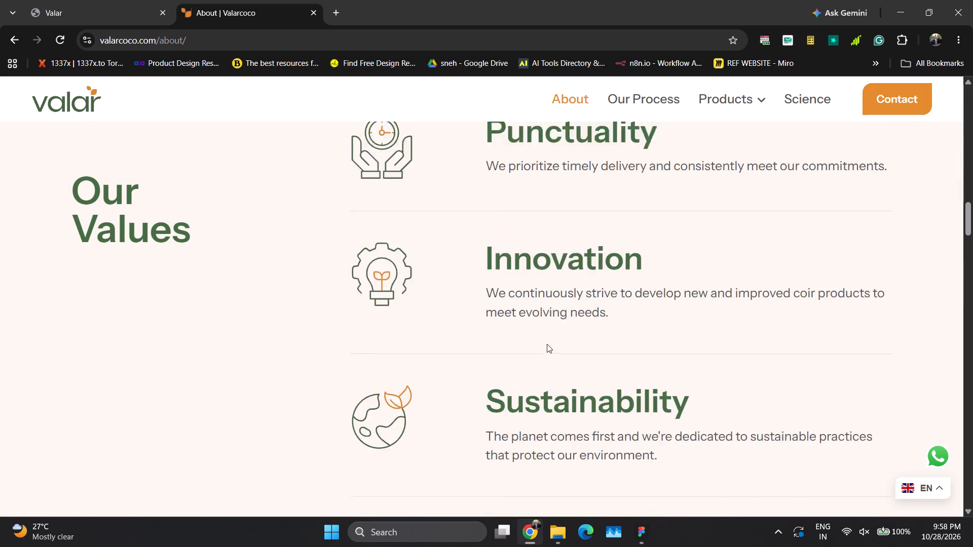
{"action": "scroll", "coordinate": [547, 344], "scroll_direction": "down", "scroll_amount": 8}
{"action": "scroll", "coordinate": [547, 344], "scroll_direction": "up", "scroll_amount": 2}
{"action": "scroll", "coordinate": [547, 344], "scroll_direction": "down", "scroll_amount": 5}
{"action": "scroll", "coordinate": [547, 344], "scroll_direction": "up", "scroll_amount": 1}
{"action": "scroll", "coordinate": [547, 344], "scroll_direction": "down", "scroll_amount": 7}
{"action": "scroll", "coordinate": [547, 344], "scroll_direction": "up", "scroll_amount": 1}
{"action": "scroll", "coordinate": [547, 344], "scroll_direction": "down", "scroll_amount": 1}
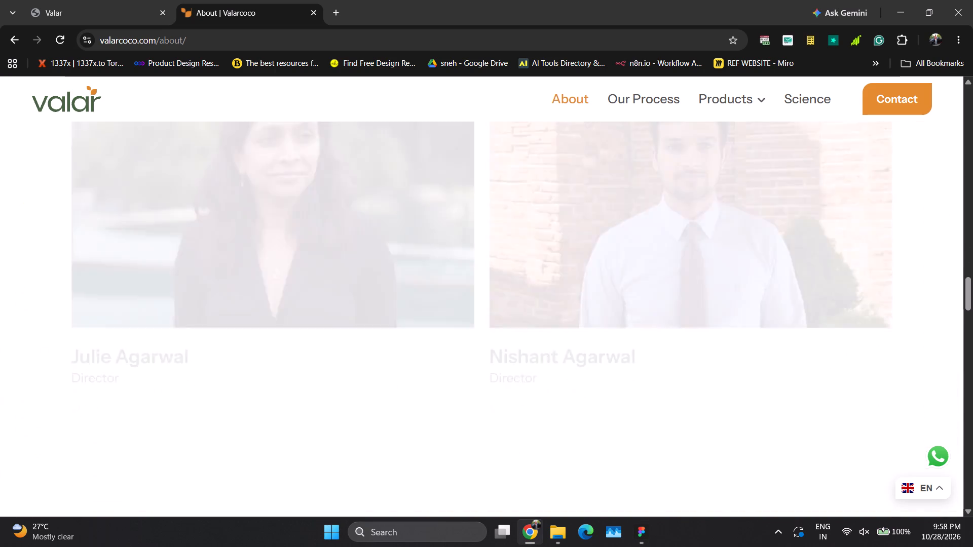
{"action": "scroll", "coordinate": [547, 344], "scroll_direction": "up", "scroll_amount": 1}
{"action": "scroll", "coordinate": [547, 344], "scroll_direction": "down", "scroll_amount": 3}
{"action": "scroll", "coordinate": [547, 344], "scroll_direction": "up", "scroll_amount": 3}
{"action": "scroll", "coordinate": [547, 344], "scroll_direction": "down", "scroll_amount": 1}
{"action": "scroll", "coordinate": [547, 344], "scroll_direction": "up", "scroll_amount": 3}
{"action": "scroll", "coordinate": [547, 344], "scroll_direction": "down", "scroll_amount": 19}
{"action": "scroll", "coordinate": [546, 414], "scroll_direction": "up", "scroll_amount": 2}
{"action": "scroll", "coordinate": [546, 414], "scroll_direction": "down", "scroll_amount": 3}
{"action": "scroll", "coordinate": [566, 499], "scroll_direction": "up", "scroll_amount": 1}
{"action": "scroll", "coordinate": [566, 497], "scroll_direction": "down", "scroll_amount": 6}
{"action": "scroll", "coordinate": [566, 471], "scroll_direction": "up", "scroll_amount": 3}
{"action": "scroll", "coordinate": [566, 465], "scroll_direction": "down", "scroll_amount": 2}
{"action": "scroll", "coordinate": [564, 442], "scroll_direction": "up", "scroll_amount": 3}
{"action": "scroll", "coordinate": [564, 442], "scroll_direction": "down", "scroll_amount": 4}
{"action": "scroll", "coordinate": [564, 442], "scroll_direction": "up", "scroll_amount": 1}
{"action": "scroll", "coordinate": [564, 441], "scroll_direction": "down", "scroll_amount": 4}
{"action": "scroll", "coordinate": [564, 441], "scroll_direction": "up", "scroll_amount": 1}
{"action": "scroll", "coordinate": [564, 441], "scroll_direction": "down", "scroll_amount": 11}
{"action": "scroll", "coordinate": [566, 432], "scroll_direction": "up", "scroll_amount": 1}
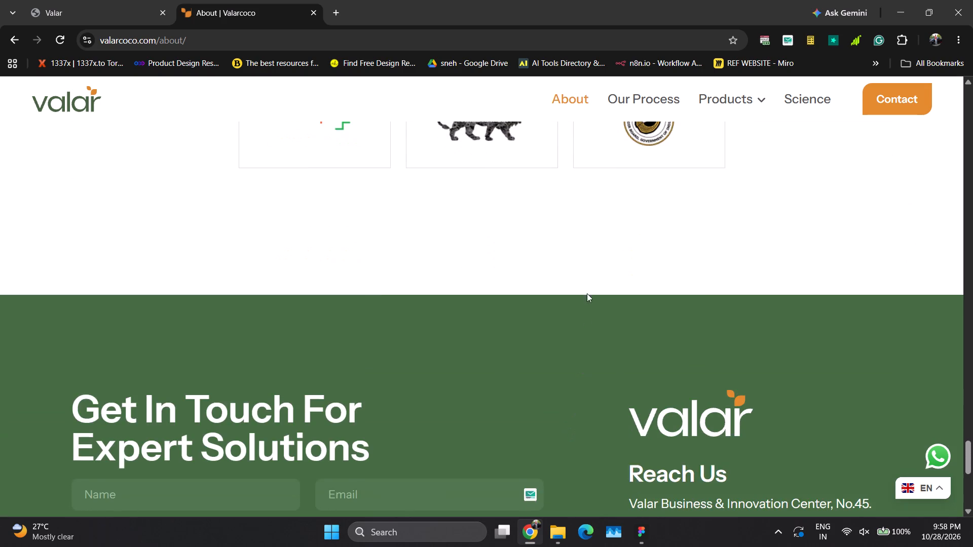
{"action": "scroll", "coordinate": [593, 334], "scroll_direction": "down", "scroll_amount": 1}
{"action": "scroll", "coordinate": [593, 334], "scroll_direction": "up", "scroll_amount": 1}
{"action": "scroll", "coordinate": [593, 334], "scroll_direction": "down", "scroll_amount": 3}
Close Chrome, Figma and the Downloads folder window.
{"action": "left_click", "coordinate": [967, 0]}
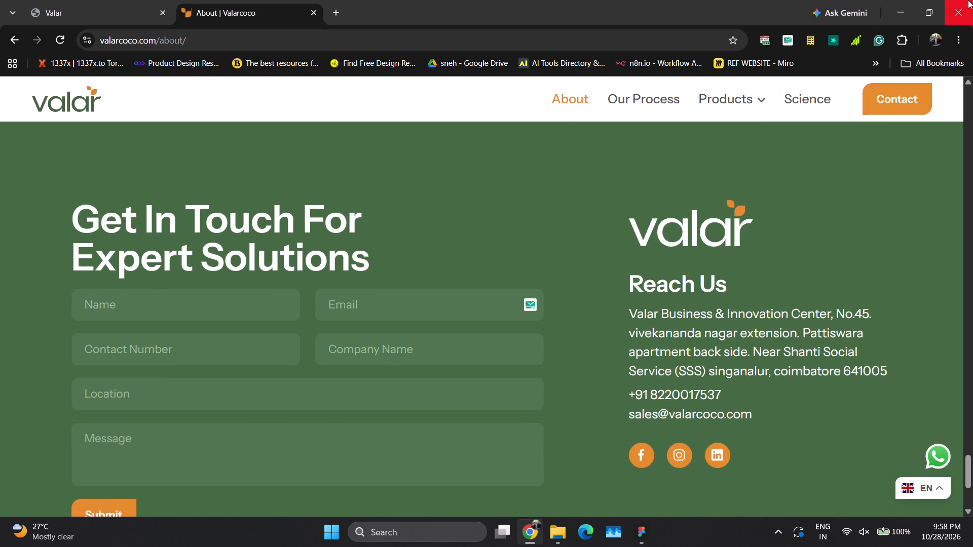
{"action": "left_click", "coordinate": [756, 243]}
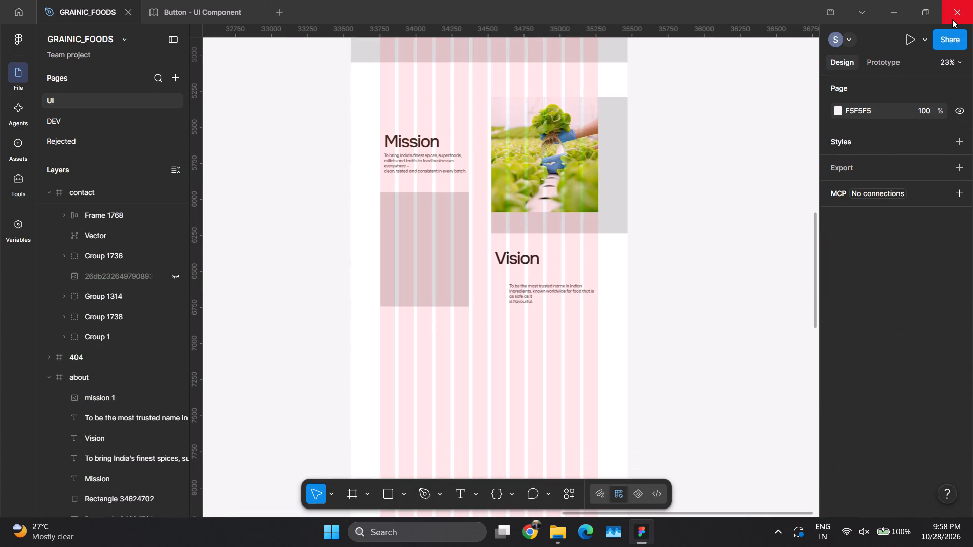
{"action": "left_click", "coordinate": [952, 19]}
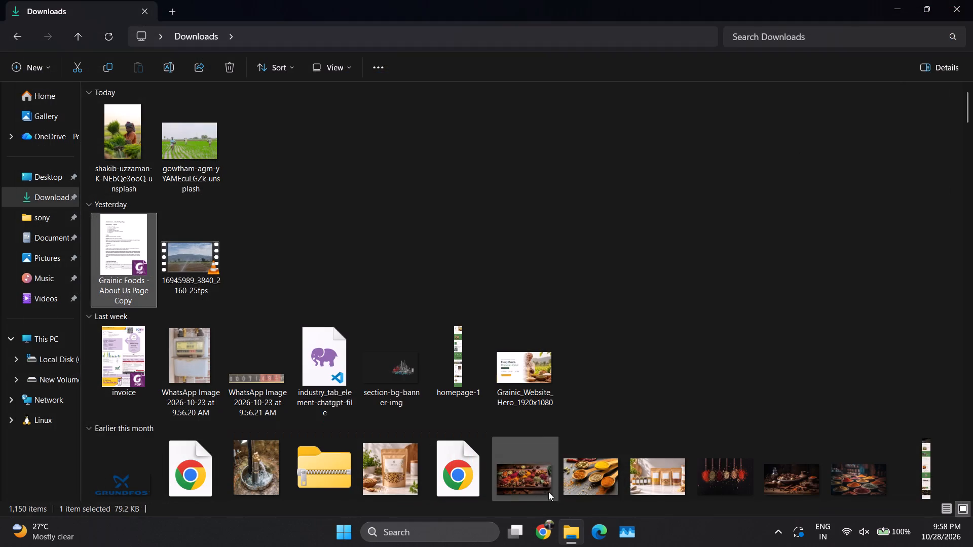
{"action": "left_click", "coordinate": [972, 0]}
Shut down the computer.
{"action": "left_click", "coordinate": [354, 537]}
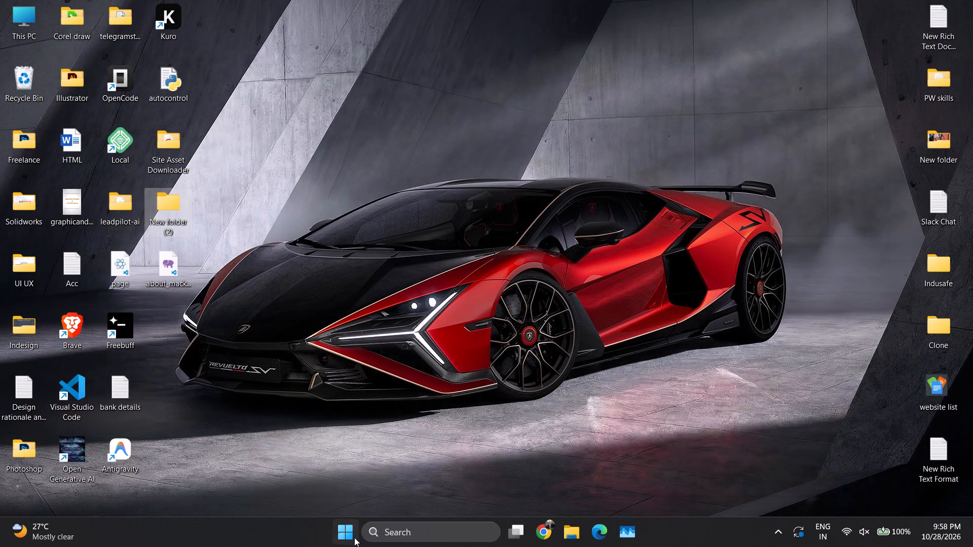
{"action": "left_click", "coordinate": [574, 497]}
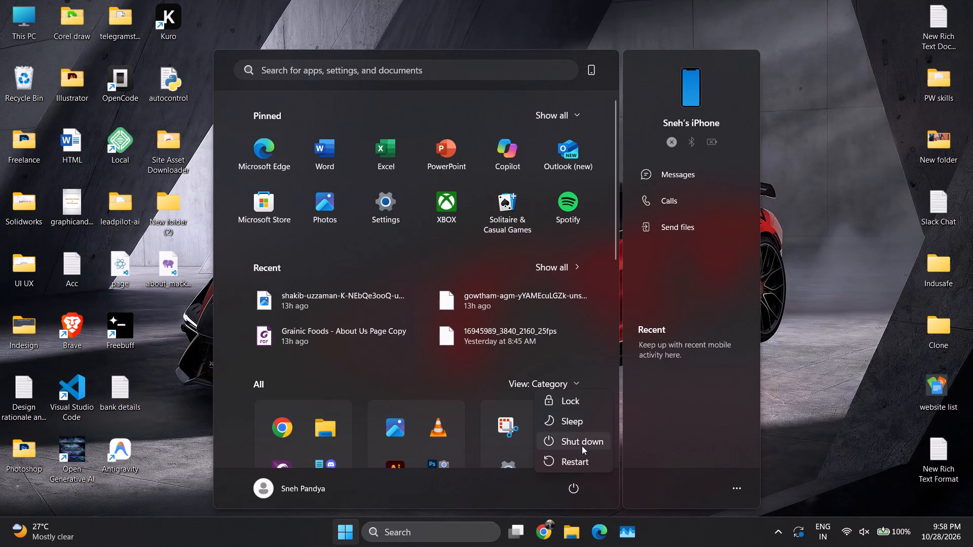
{"action": "left_click", "coordinate": [583, 445]}
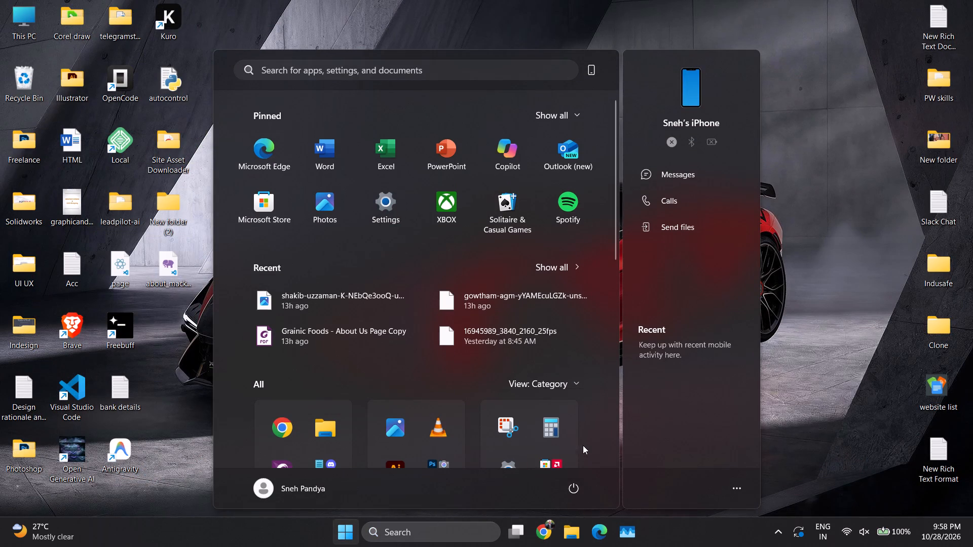